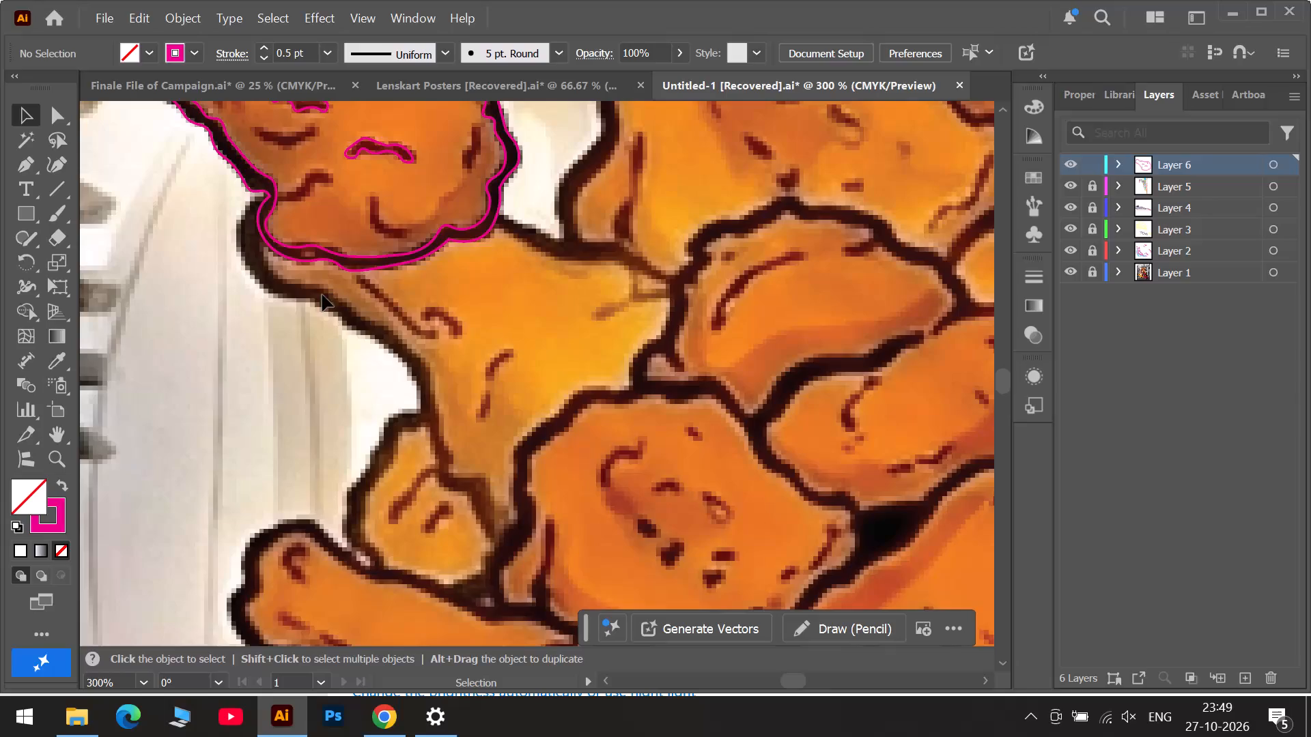
# Trace a closed Curvature outline around the unoutlined dark crescent-shaped crease in the upper orange piece, beside its dark border.
pyautogui.scroll(1, 262, 249)
pyautogui.keyDown('alt'); pyautogui.scroll(2, 262, 249); pyautogui.keyUp('alt')
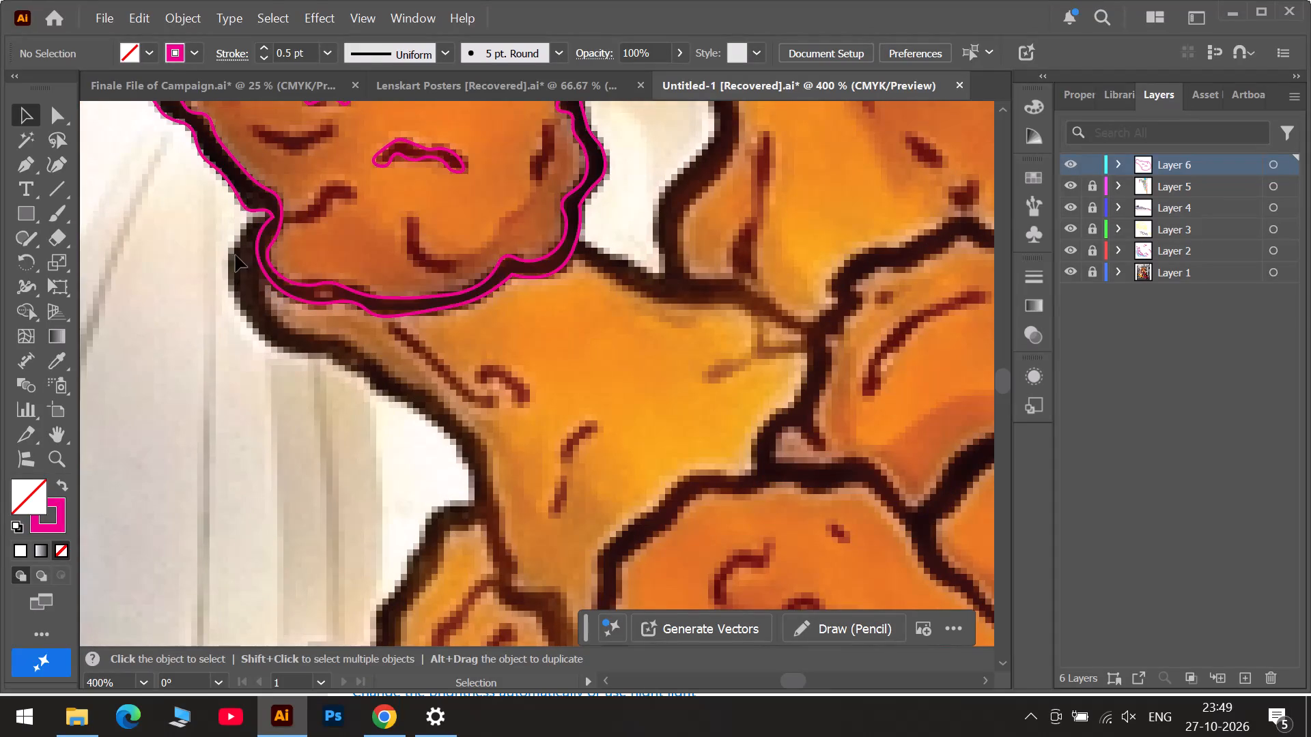
pyautogui.keyDown('alt'); pyautogui.scroll(3, 279, 252); pyautogui.keyUp('alt')
pyautogui.scroll(10, 509, 226)
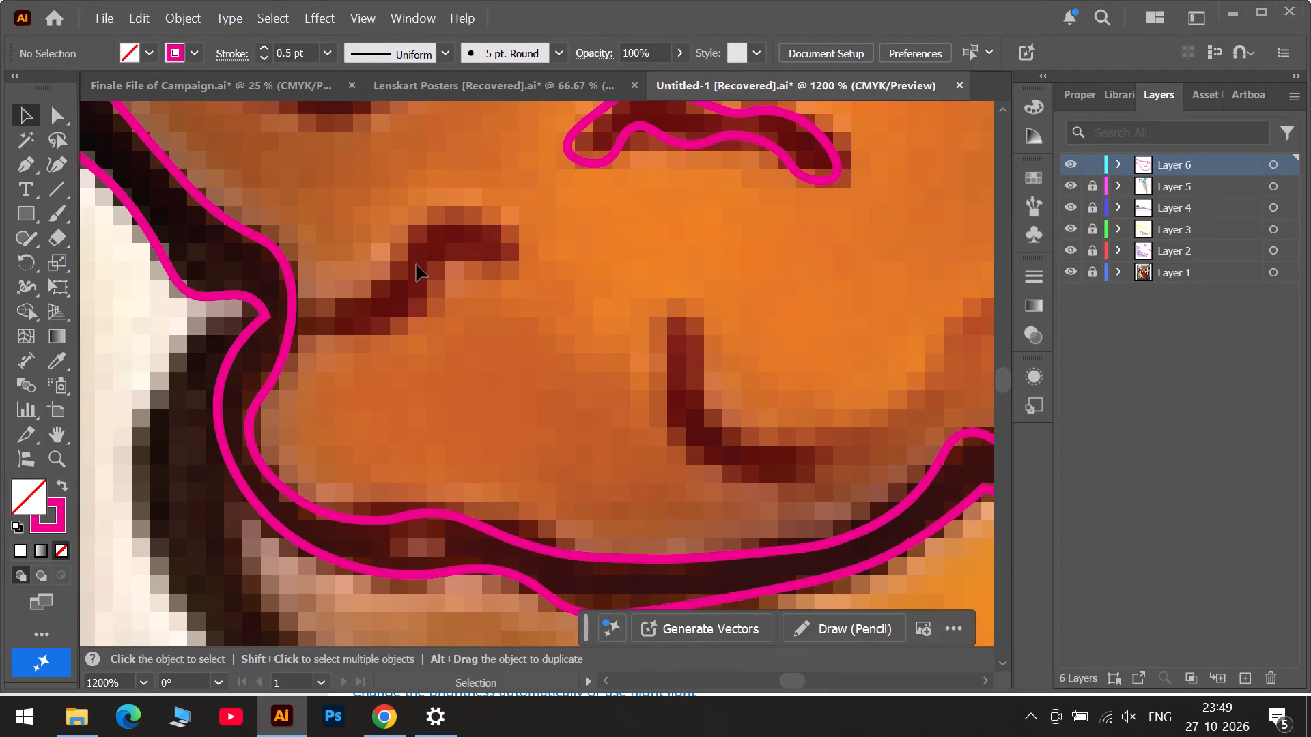
pyautogui.scroll(4, 410, 266)
pyautogui.scroll(5, 253, 255)
pyautogui.scroll(2, 128, 190)
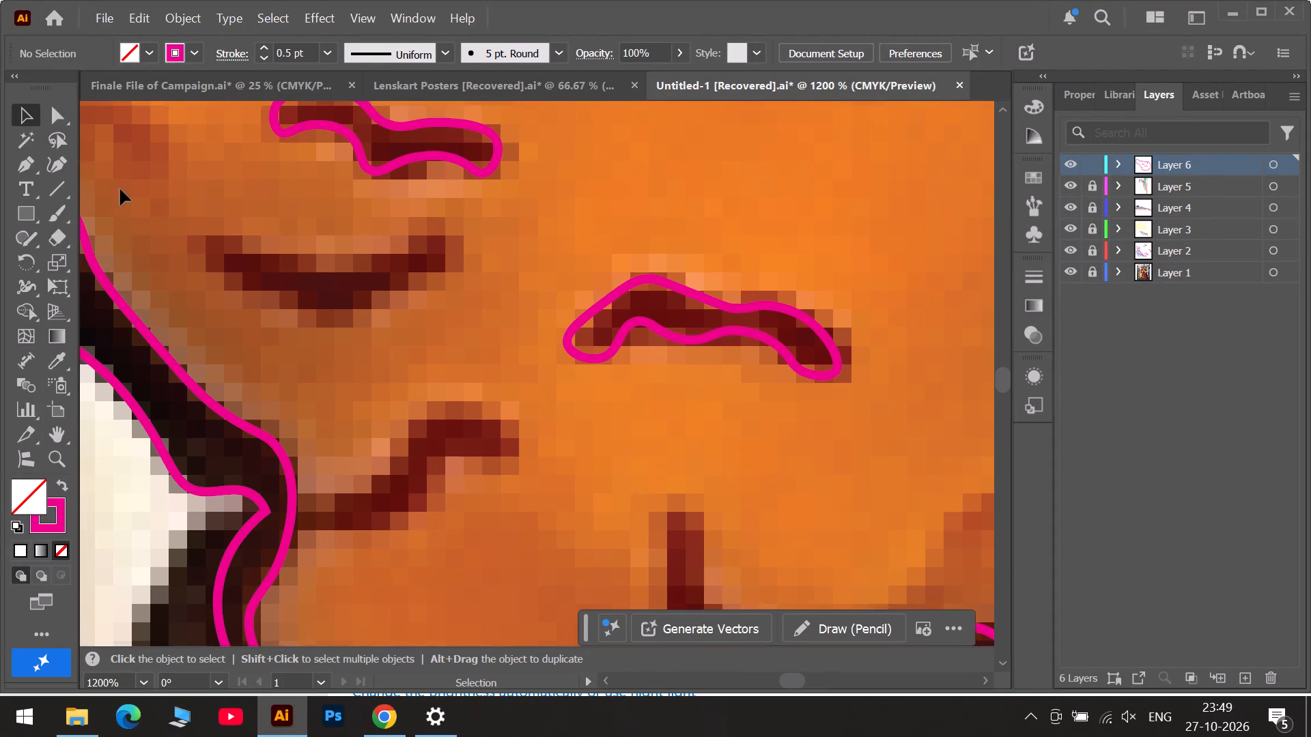
pyautogui.scroll(1, 120, 189)
pyautogui.click(51, 167)
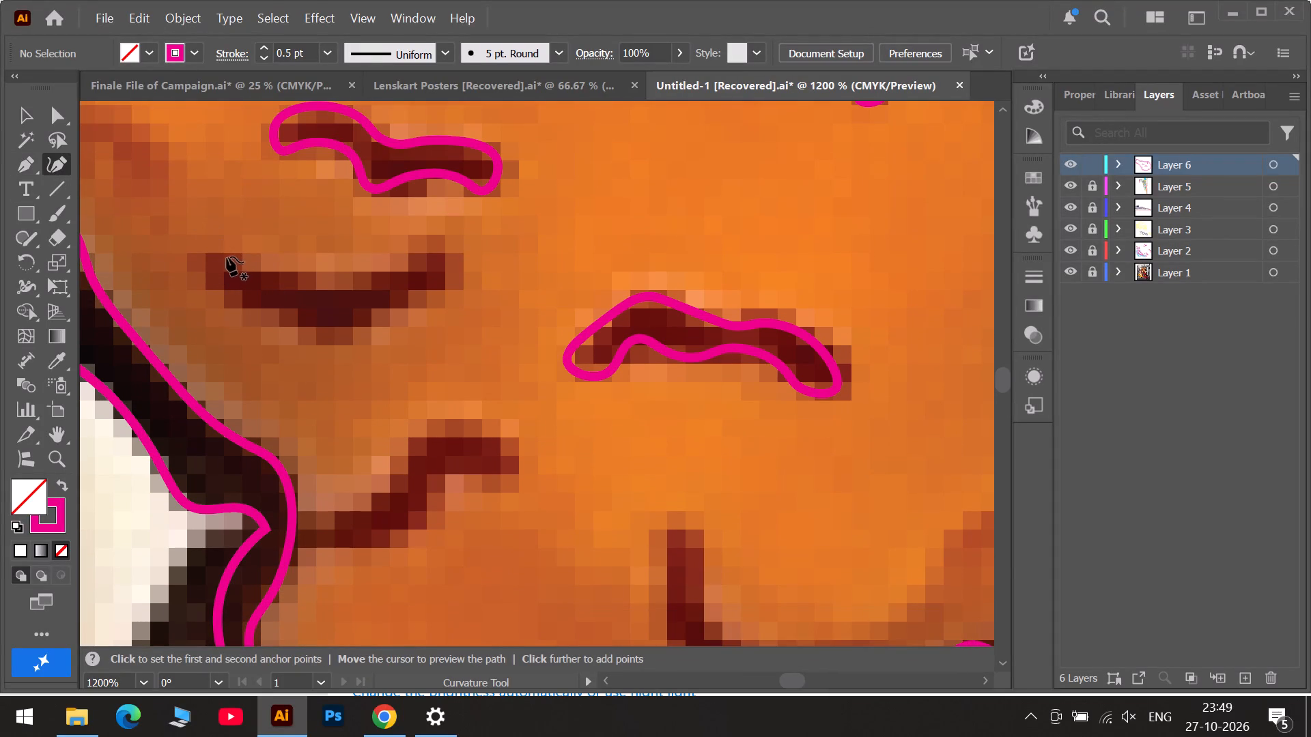
pyautogui.click(228, 254)
pyautogui.click(272, 283)
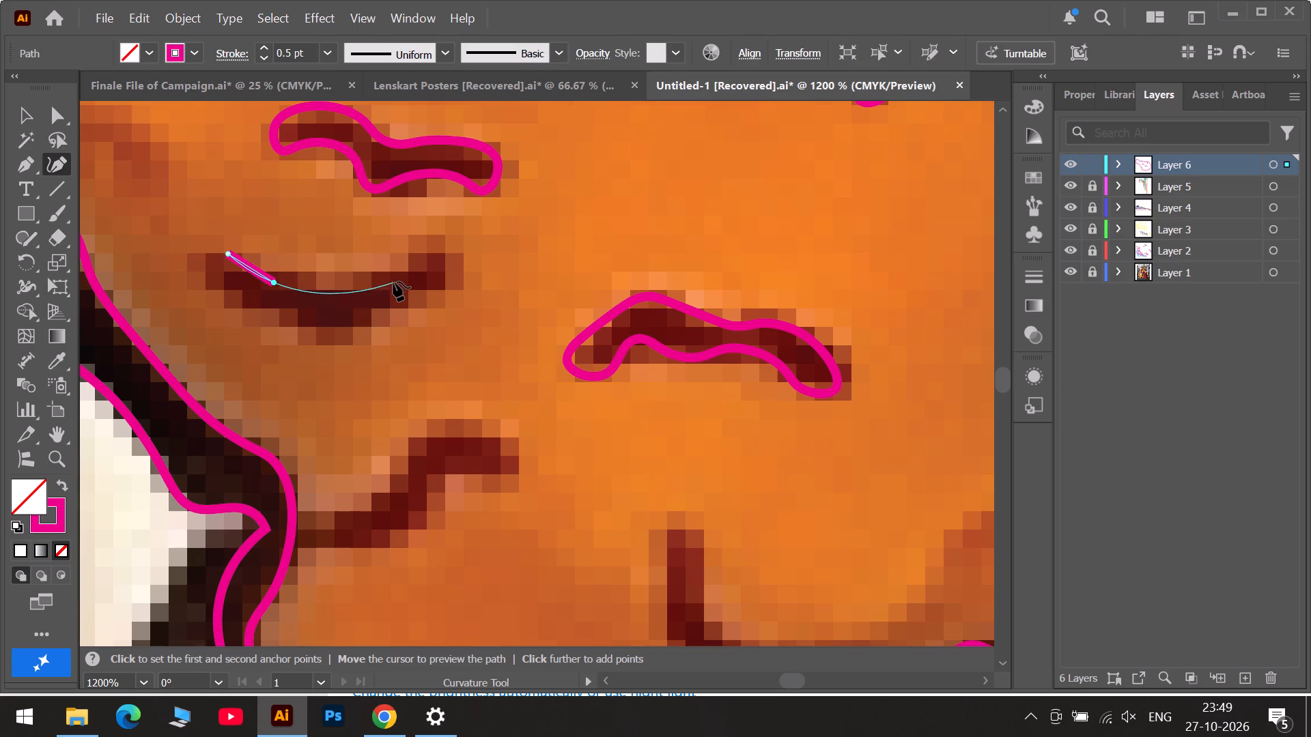
pyautogui.click(395, 270)
pyautogui.click(425, 246)
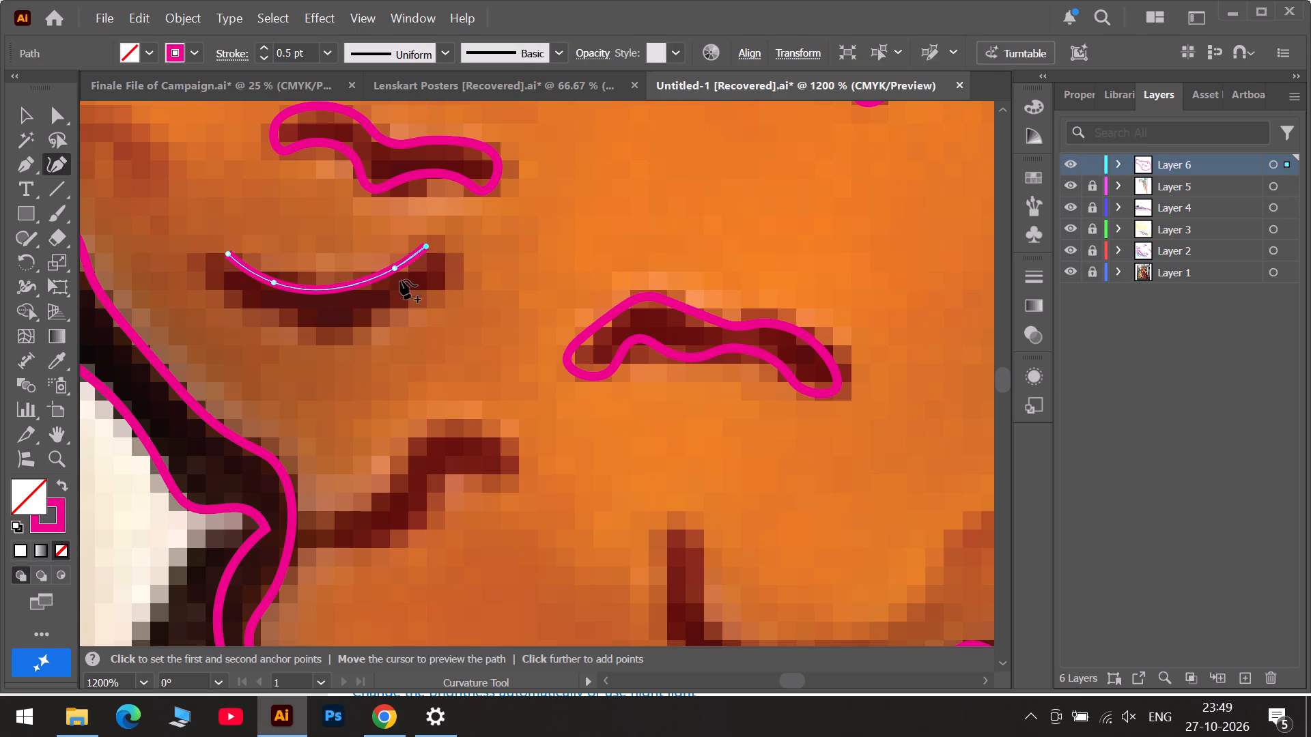
pyautogui.click(346, 287)
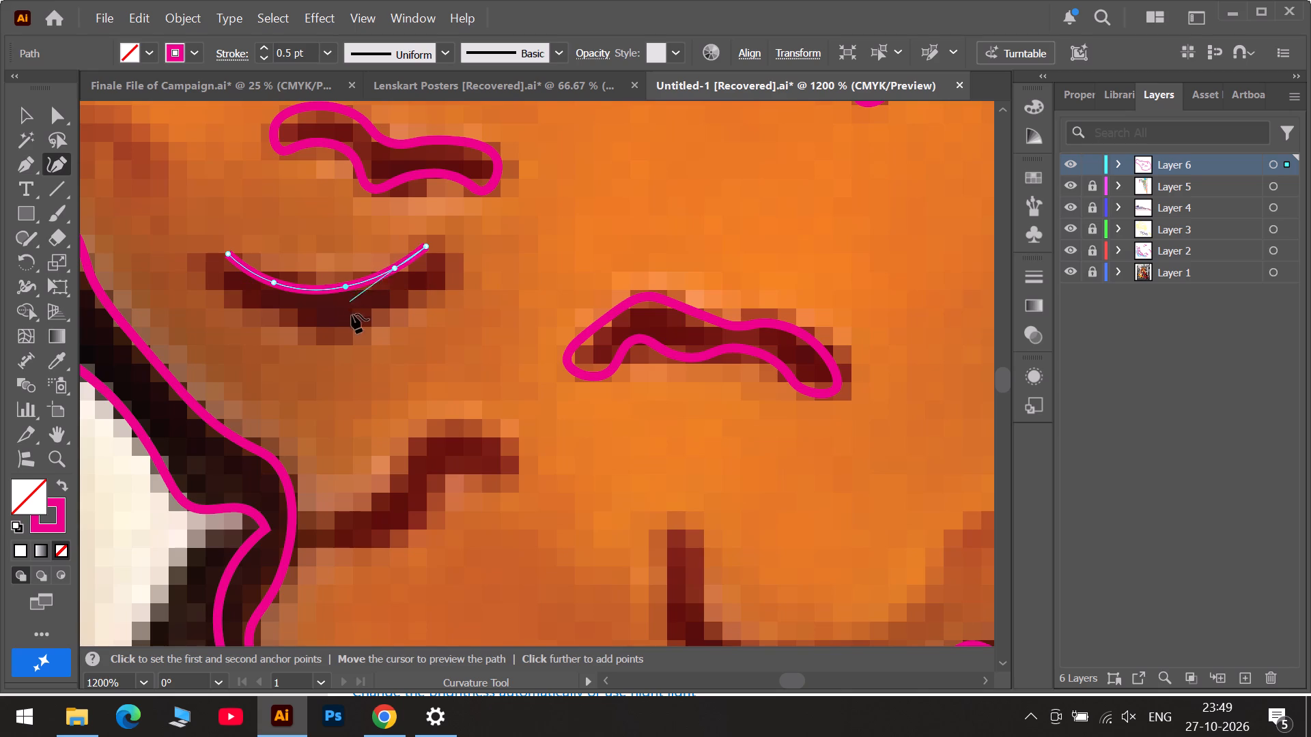
pyautogui.click(446, 280)
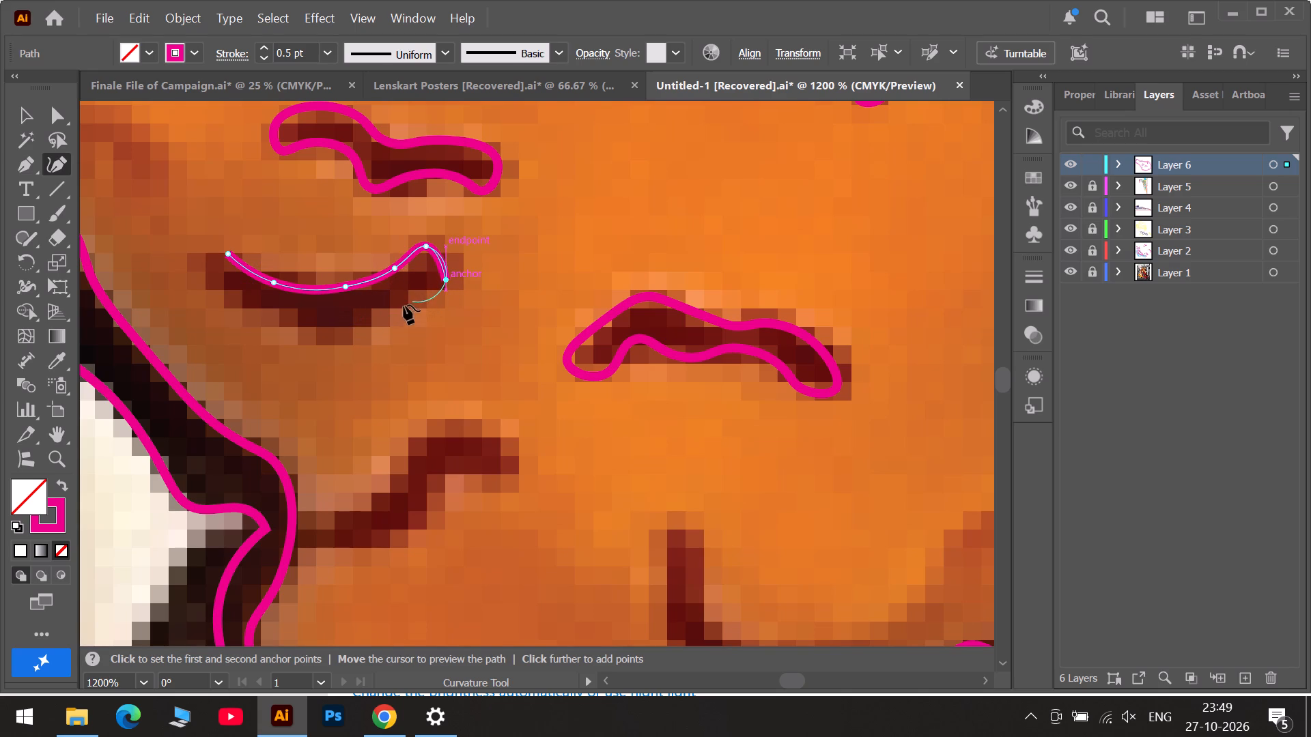
pyautogui.click(313, 326)
pyautogui.click(214, 290)
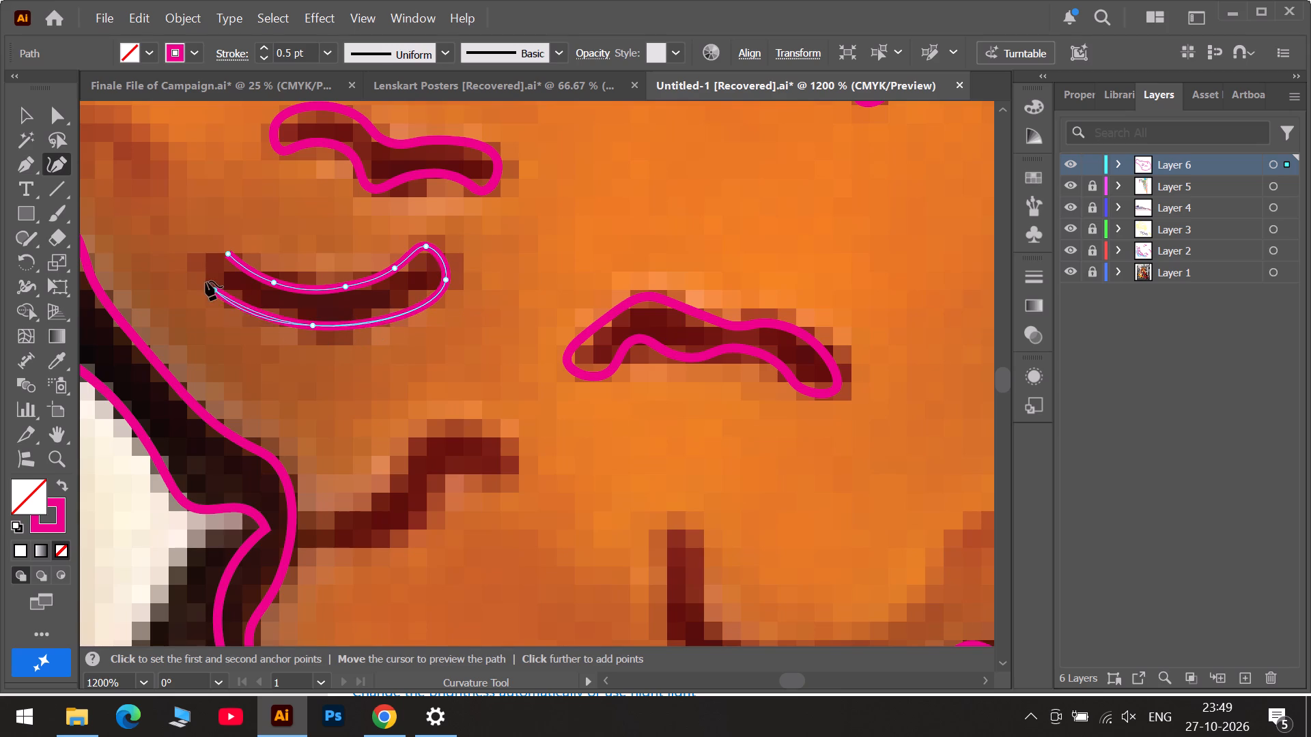
pyautogui.click(251, 308)
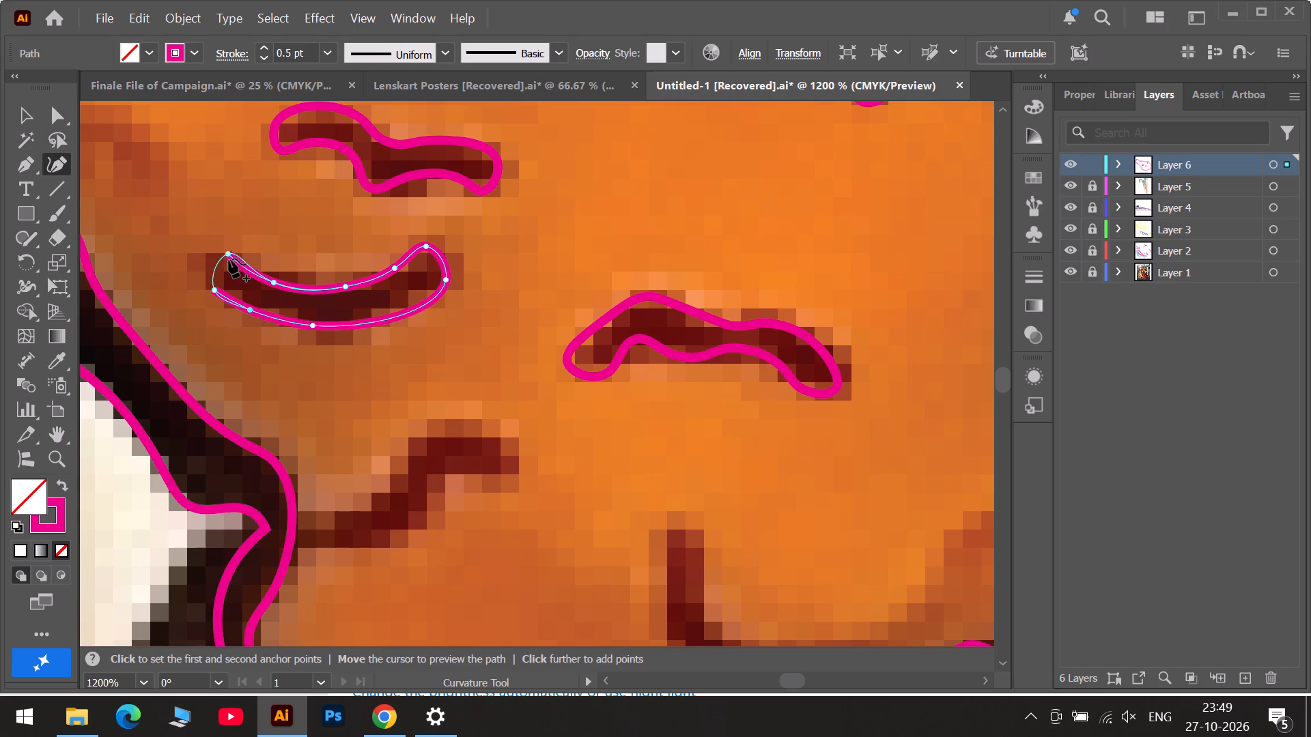
pyautogui.click(228, 255)
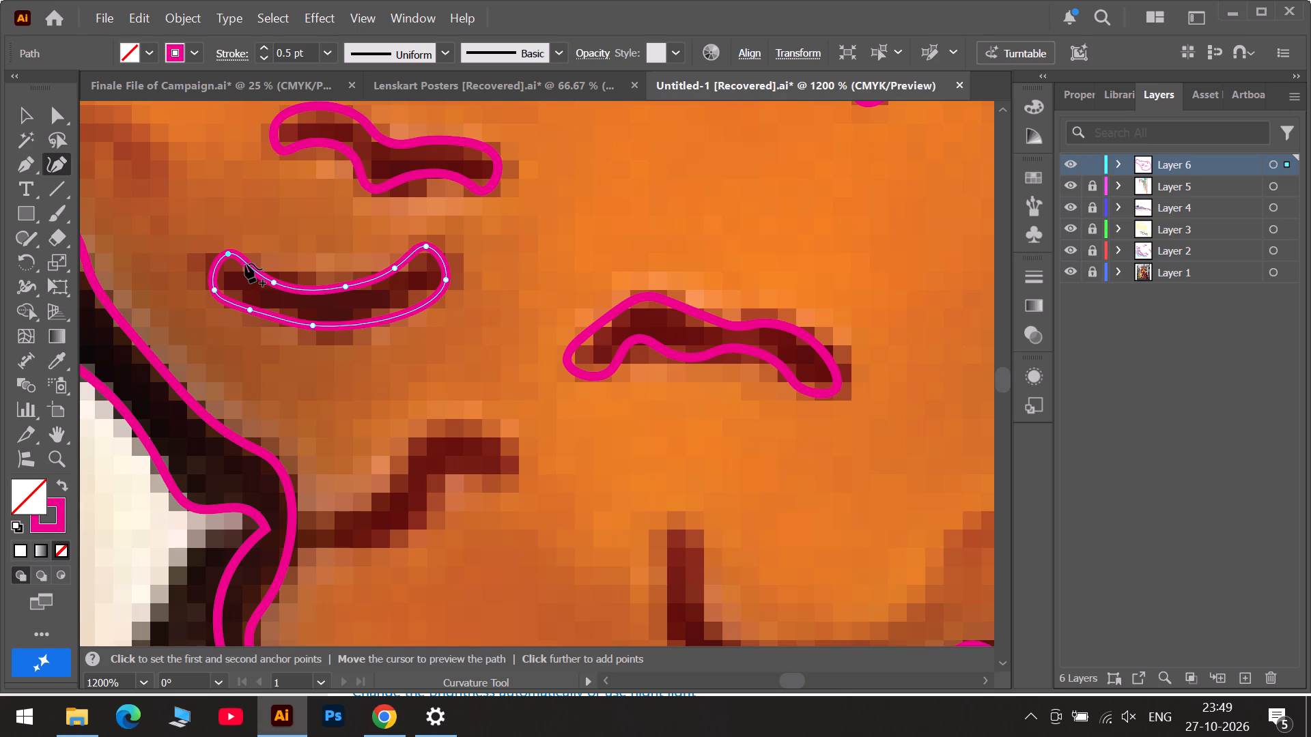
# Refine the crescent outline by adding and shifting anchor points along its upper edge, underside and both ends to fit the dark crease.
pyautogui.moveTo(245, 263); pyautogui.dragTo(244, 270)
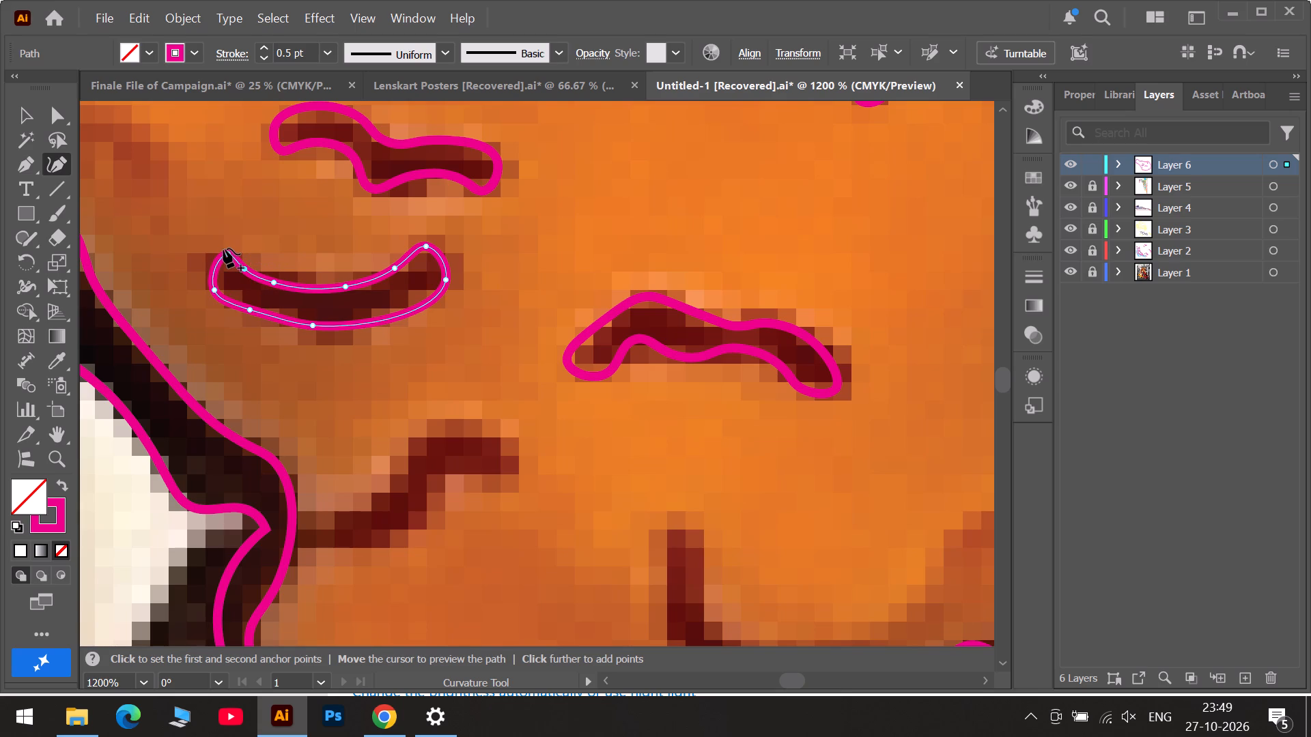
pyautogui.click(226, 255)
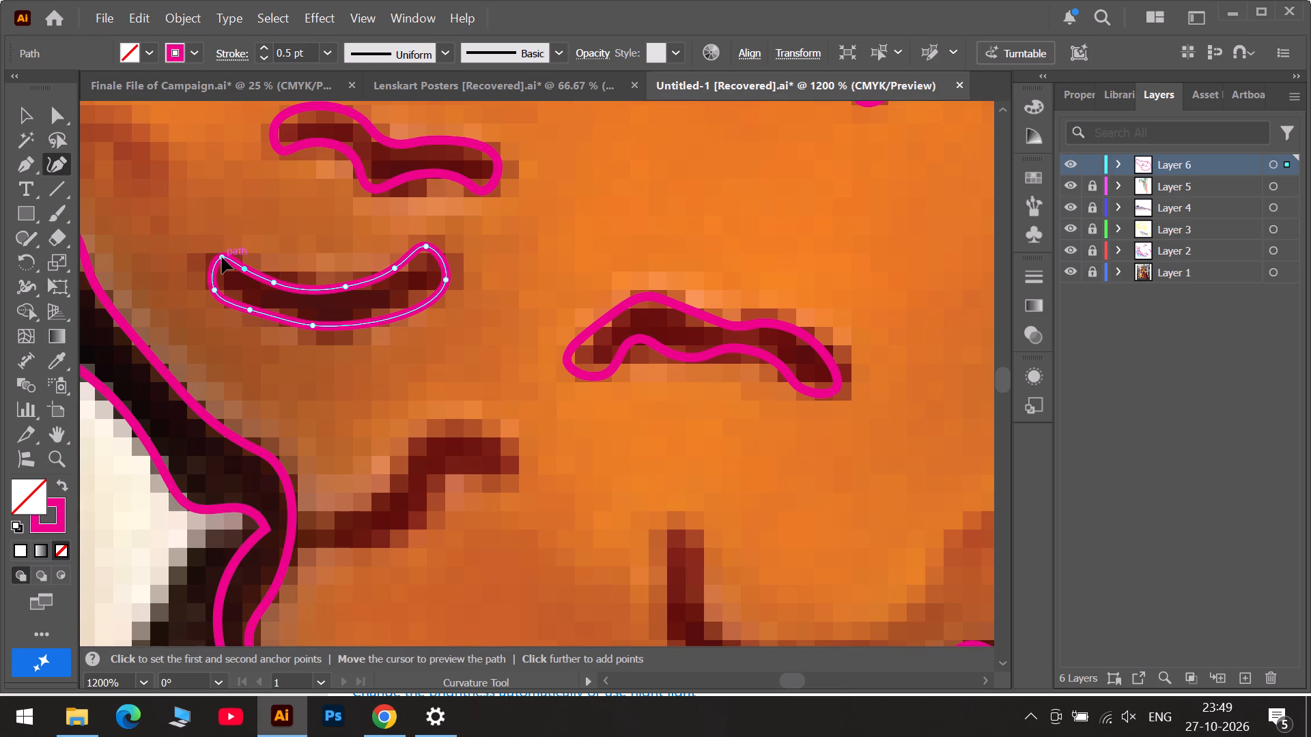
pyautogui.moveTo(393, 314); pyautogui.dragTo(402, 309)
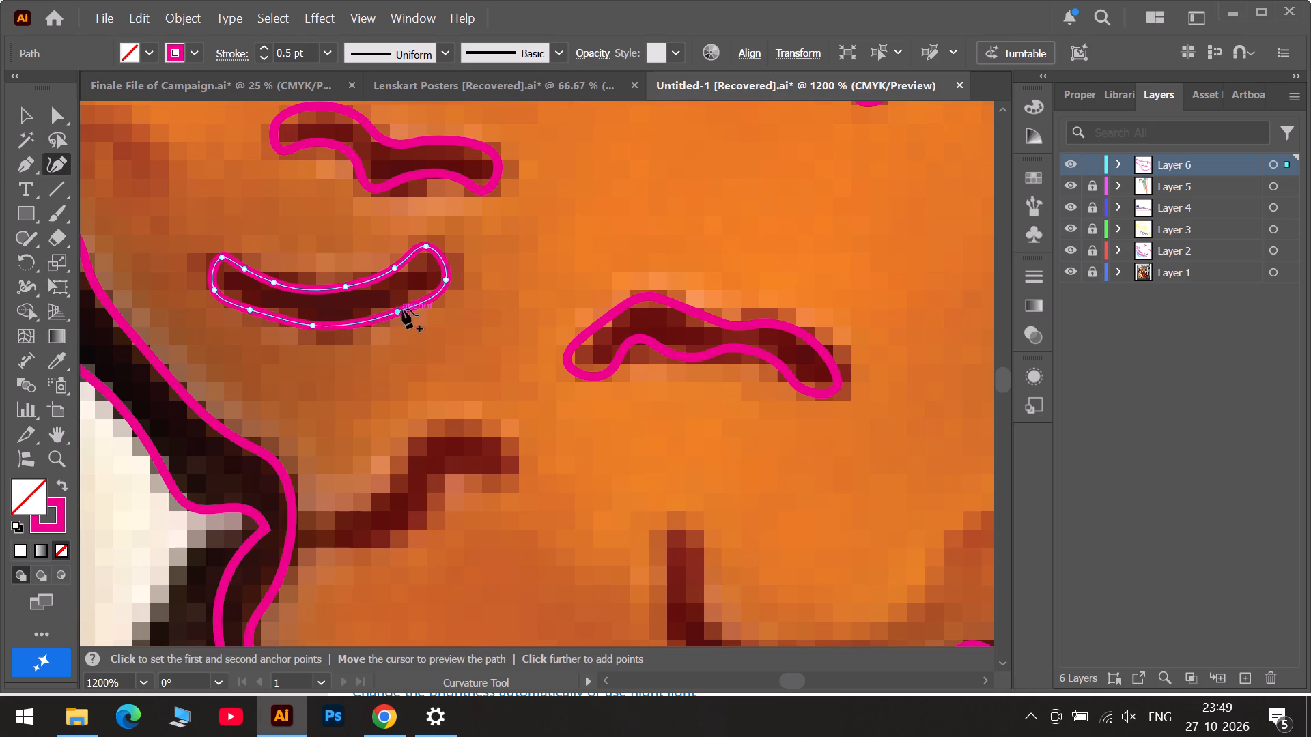
pyautogui.moveTo(402, 309); pyautogui.dragTo(406, 306)
pyautogui.moveTo(447, 278); pyautogui.dragTo(448, 272)
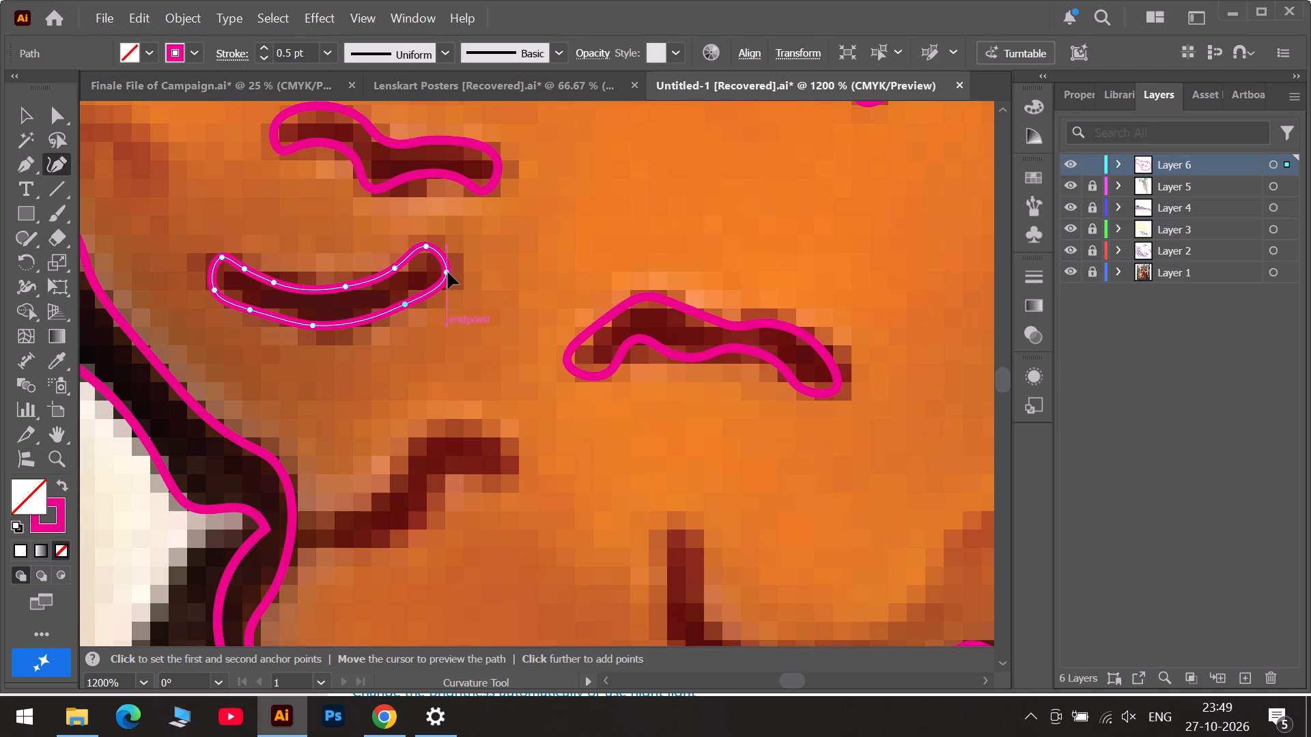
pyautogui.moveTo(448, 272); pyautogui.dragTo(449, 272)
pyautogui.moveTo(311, 323); pyautogui.dragTo(320, 321)
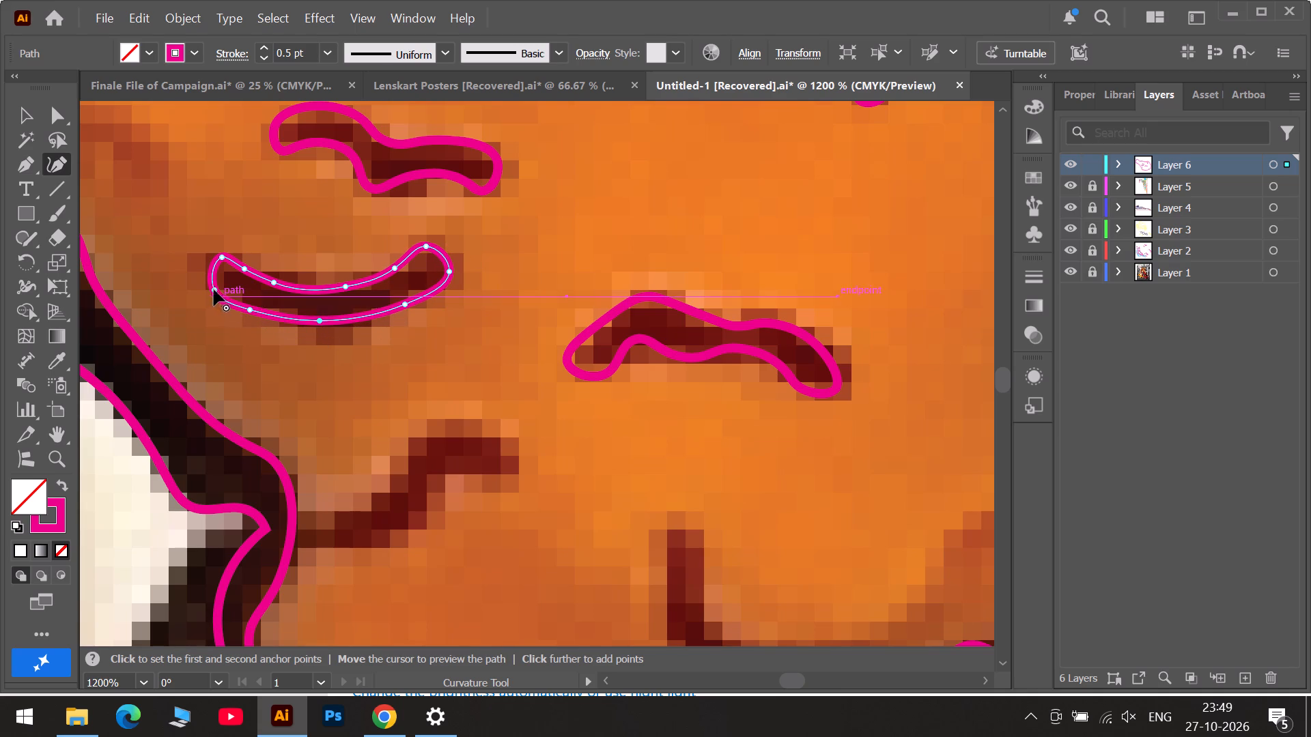
pyautogui.moveTo(213, 289); pyautogui.dragTo(207, 285)
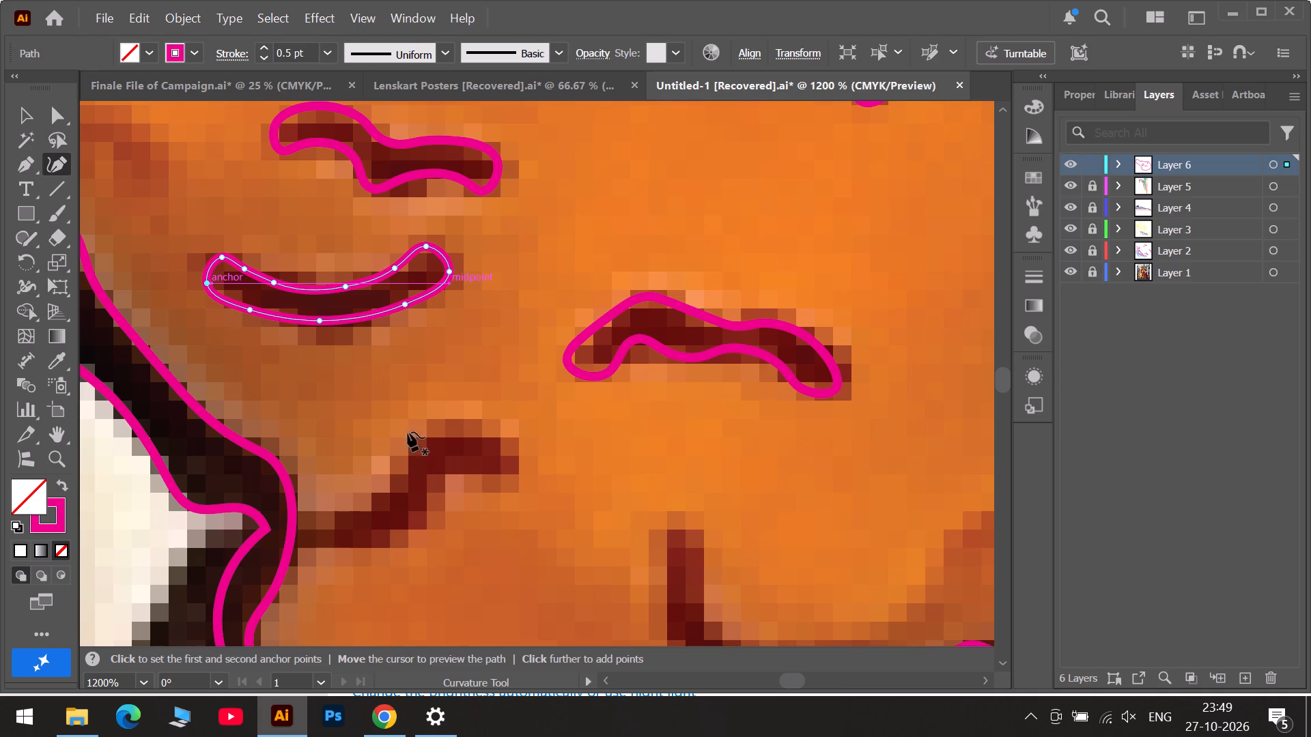
# Trace the S-shaped dark crease below the crescent with the Curvature tool, starting and ending at the piece's outlined border.
pyautogui.scroll(-10, 385, 489)
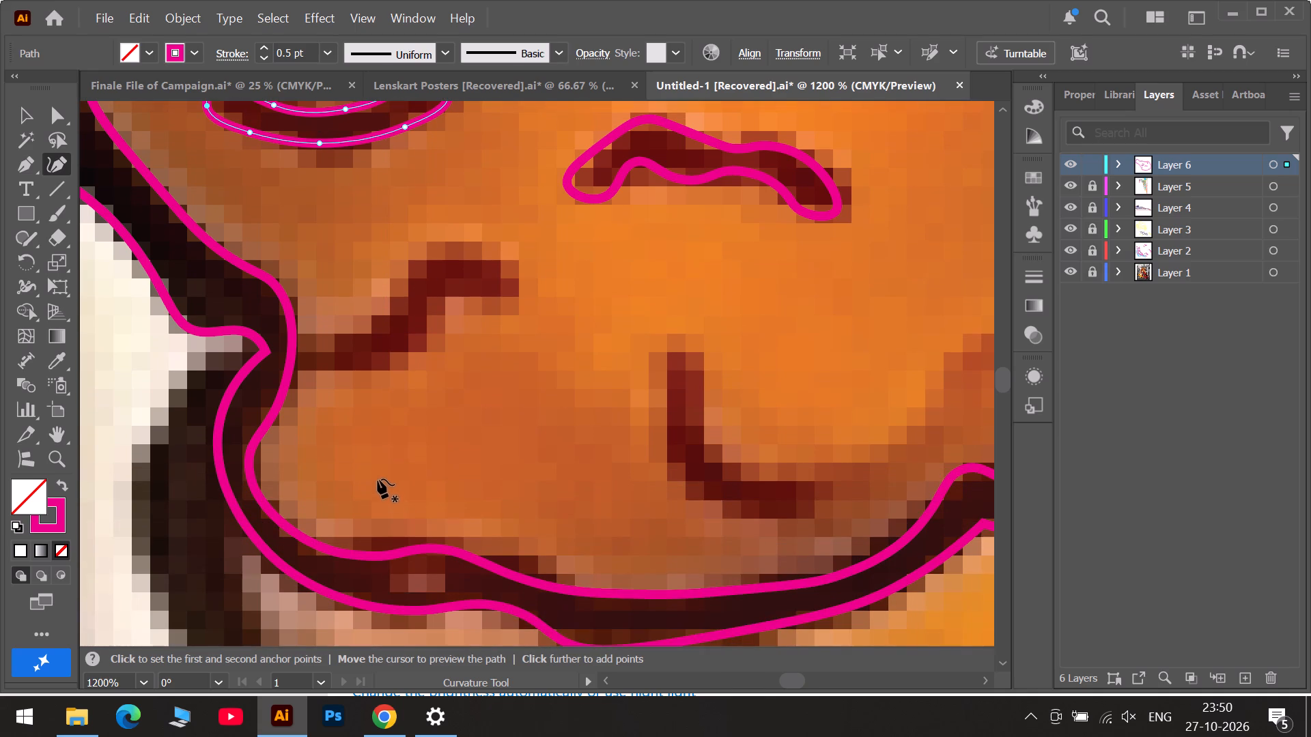
pyautogui.scroll(-2, 375, 468)
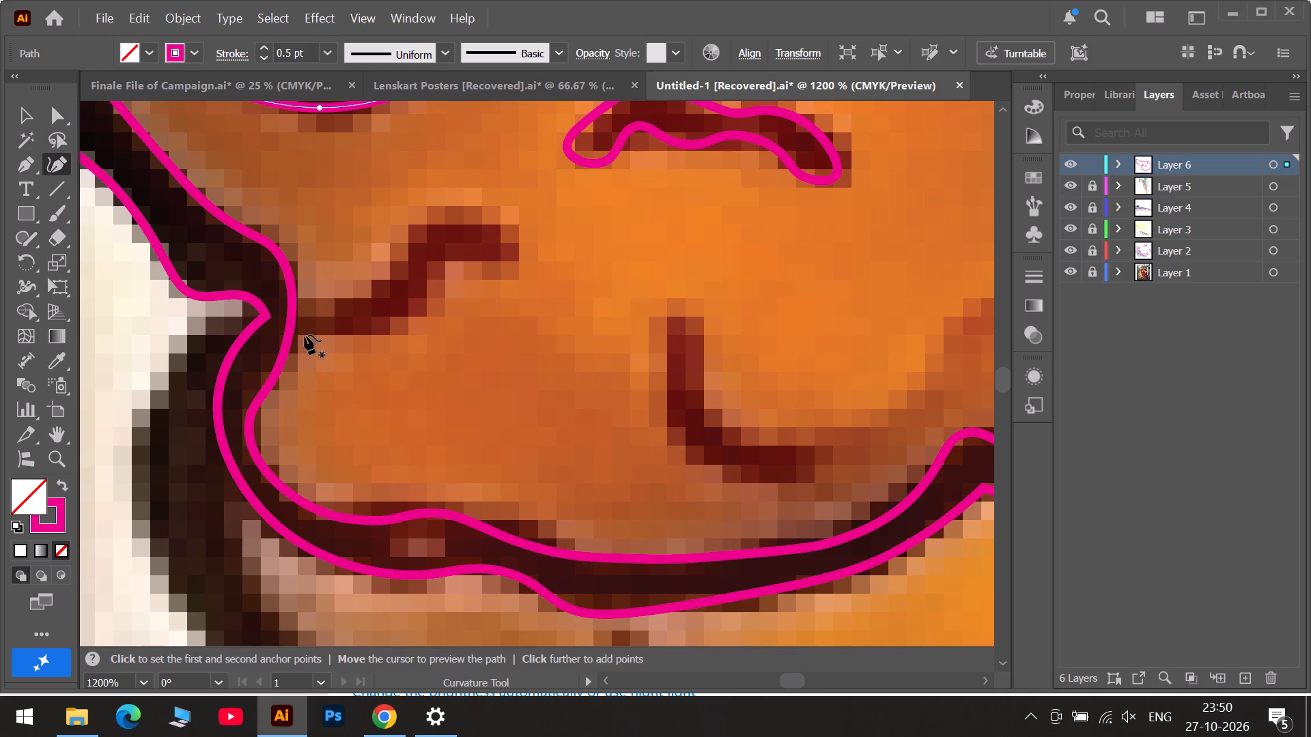
pyautogui.click(301, 334)
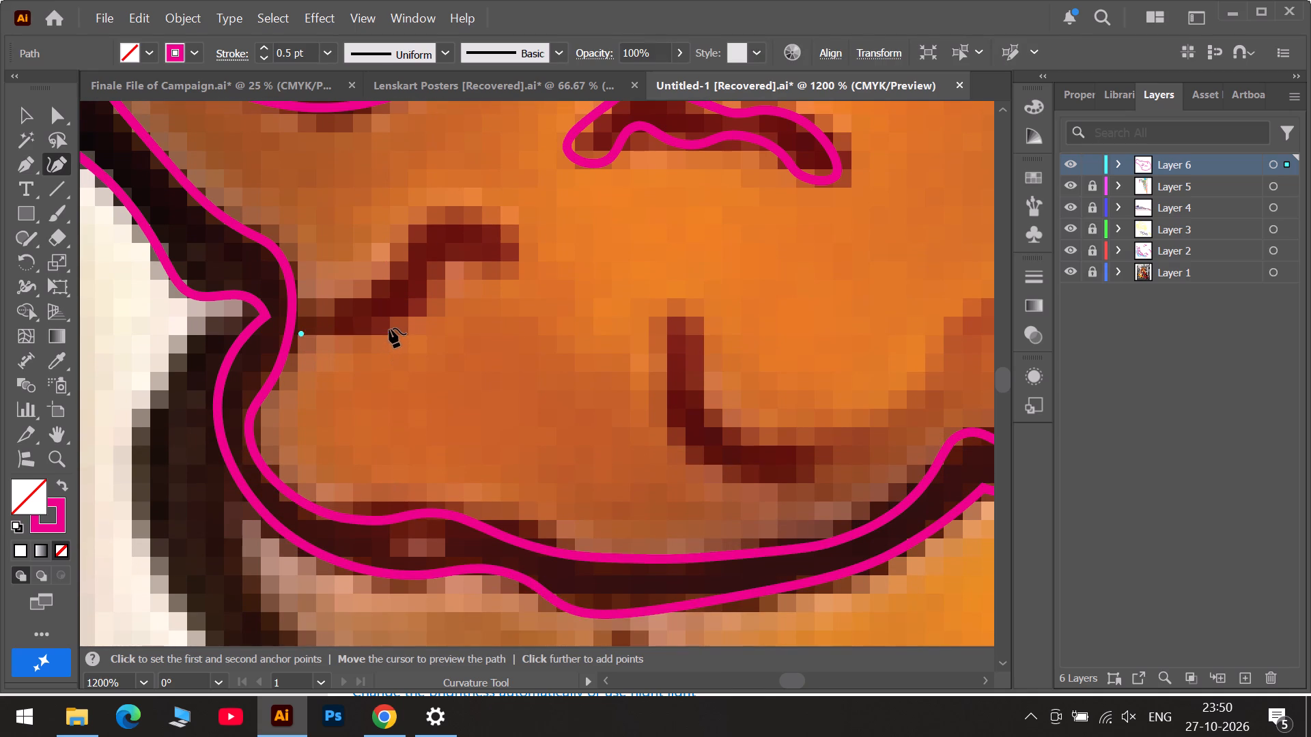
pyautogui.click(389, 328)
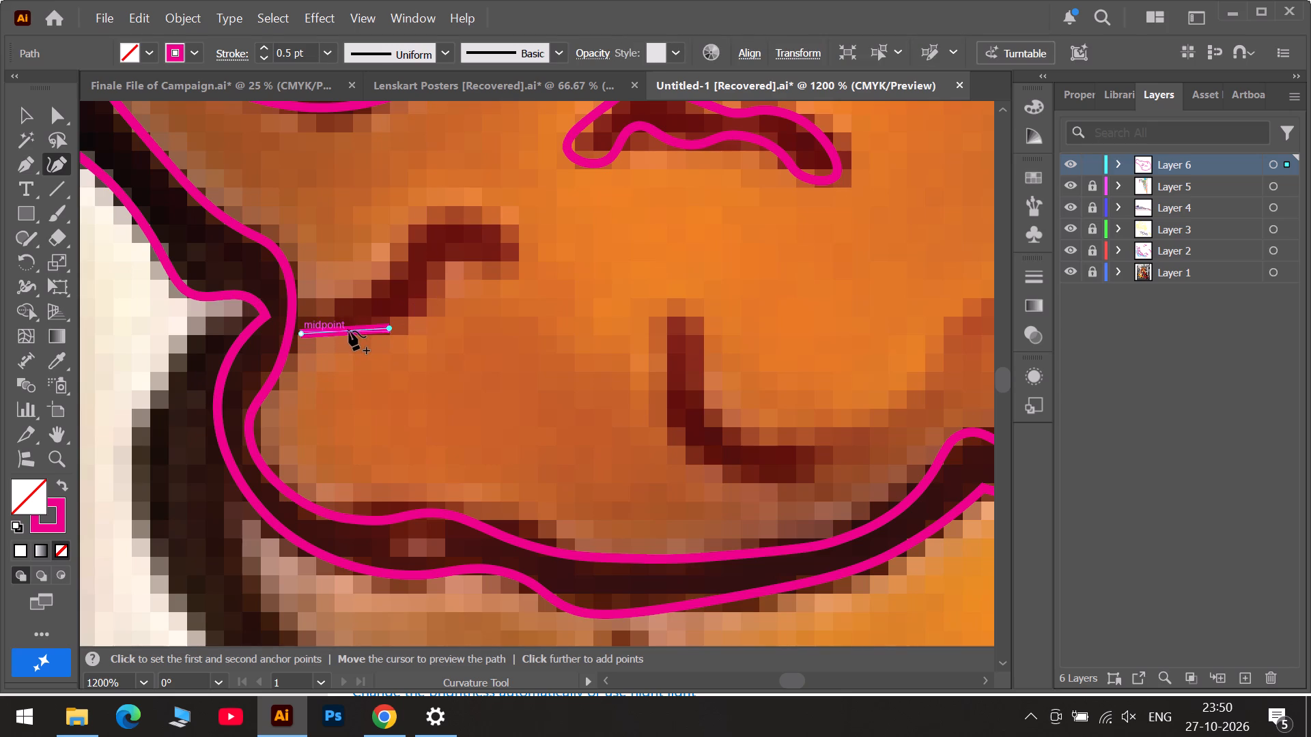
pyautogui.click(349, 331)
pyautogui.click(422, 273)
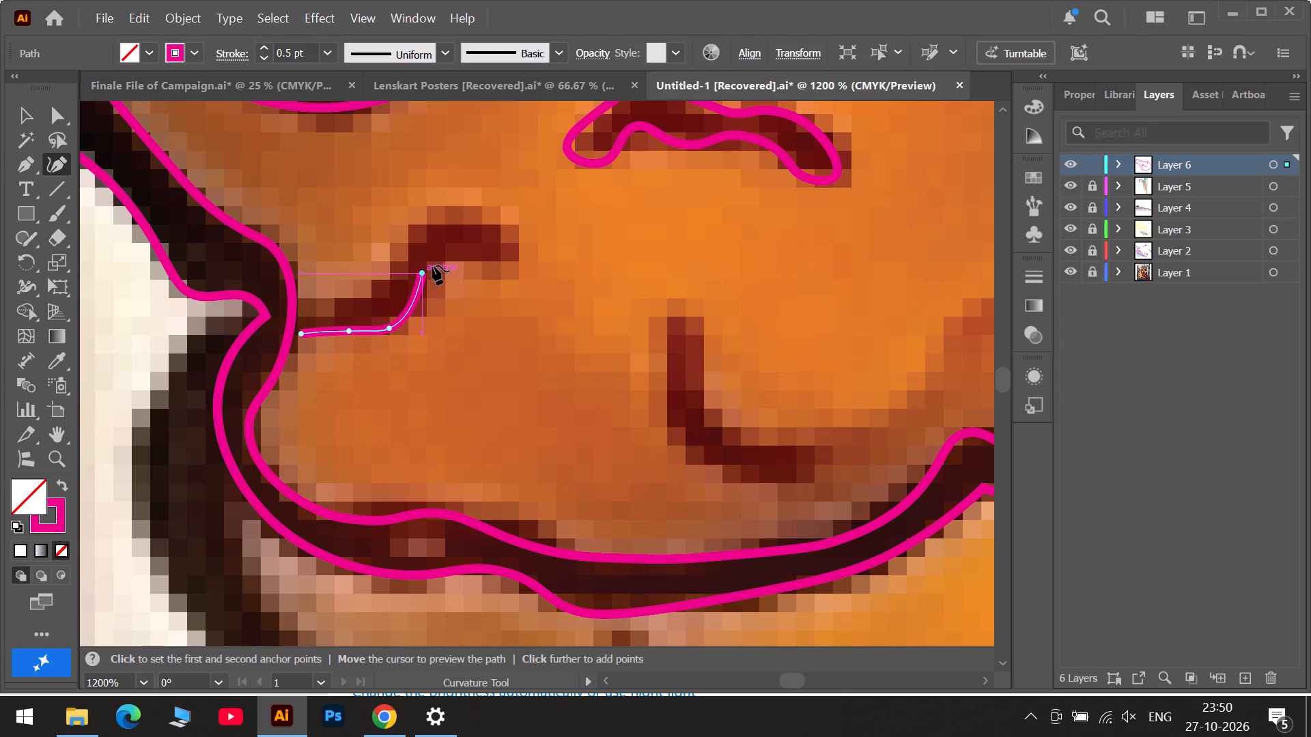
pyautogui.click(508, 268)
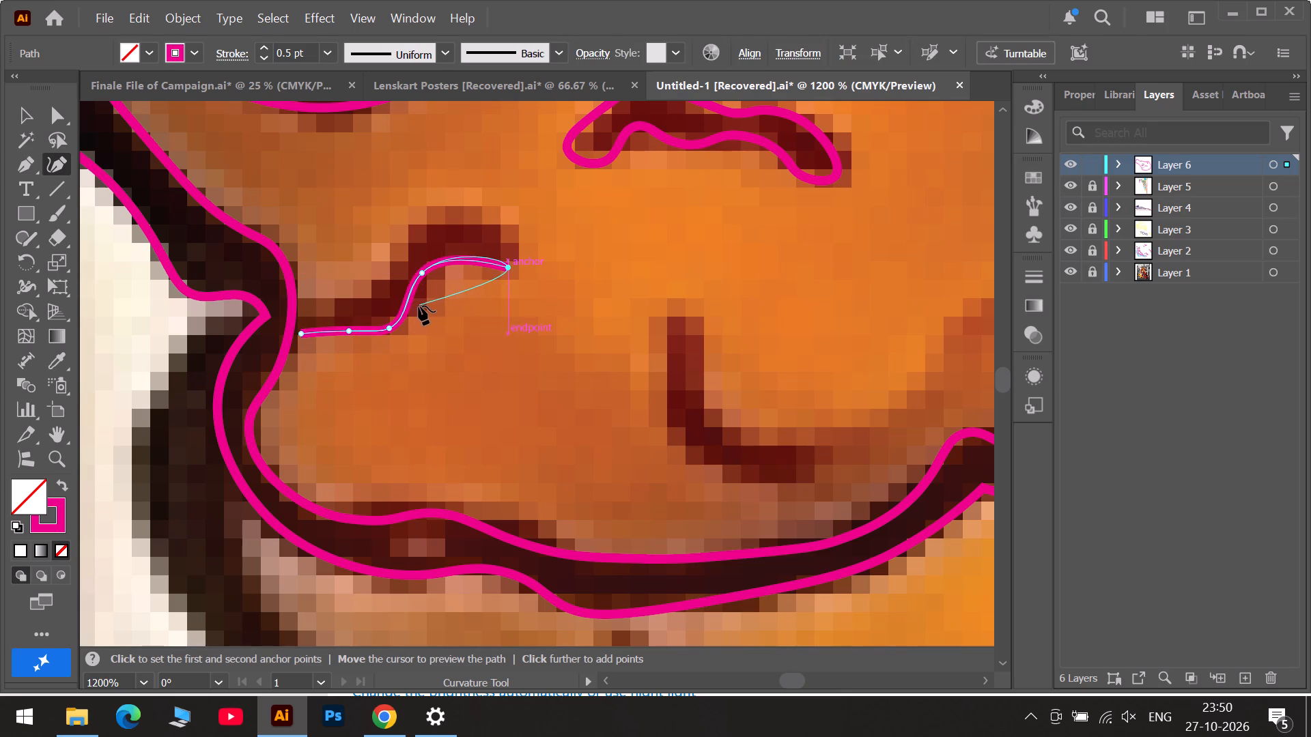
pyautogui.moveTo(403, 310); pyautogui.dragTo(408, 314)
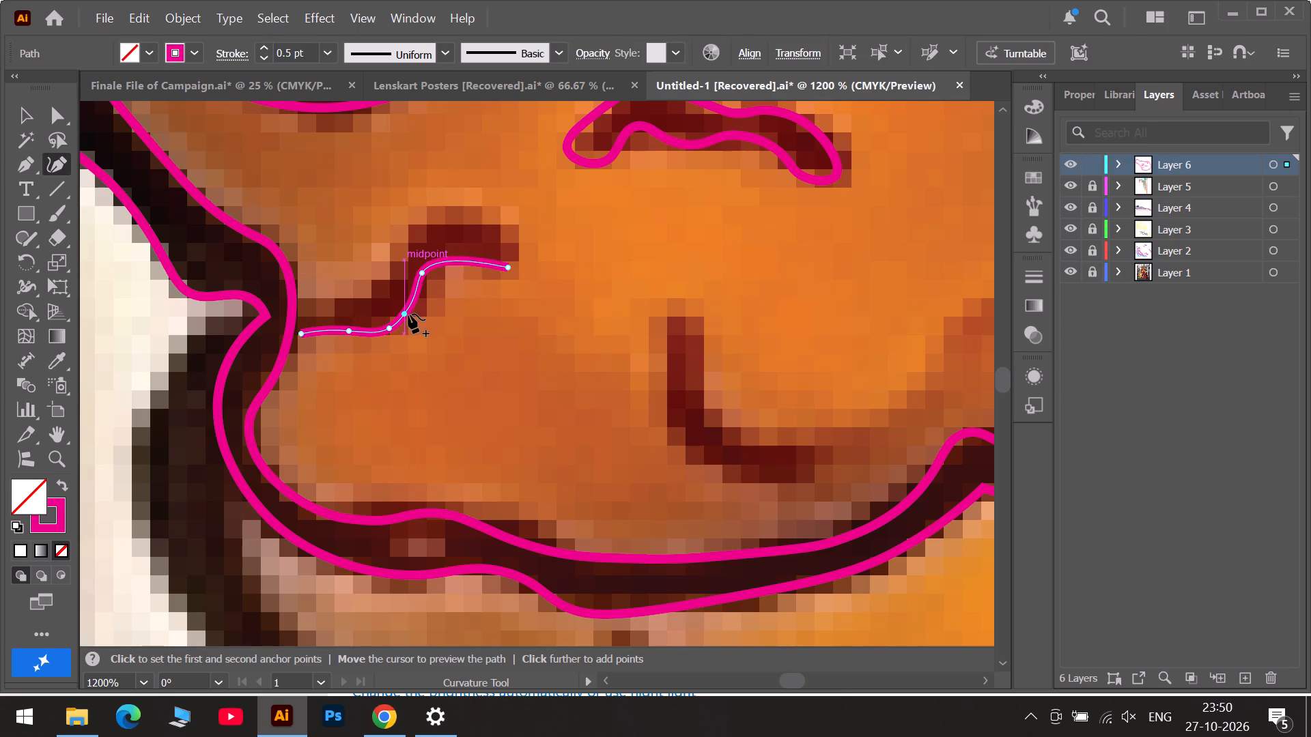
pyautogui.moveTo(408, 314); pyautogui.dragTo(415, 306)
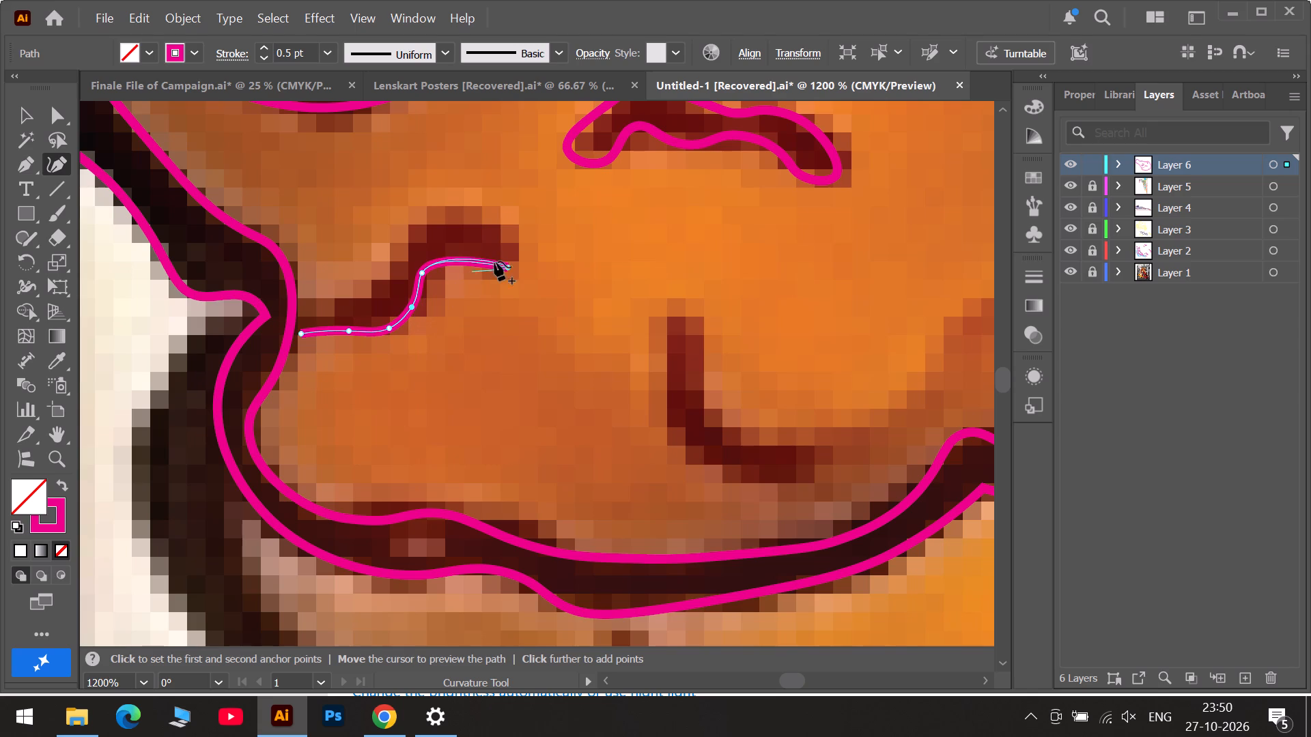
pyautogui.click(481, 213)
pyautogui.click(410, 244)
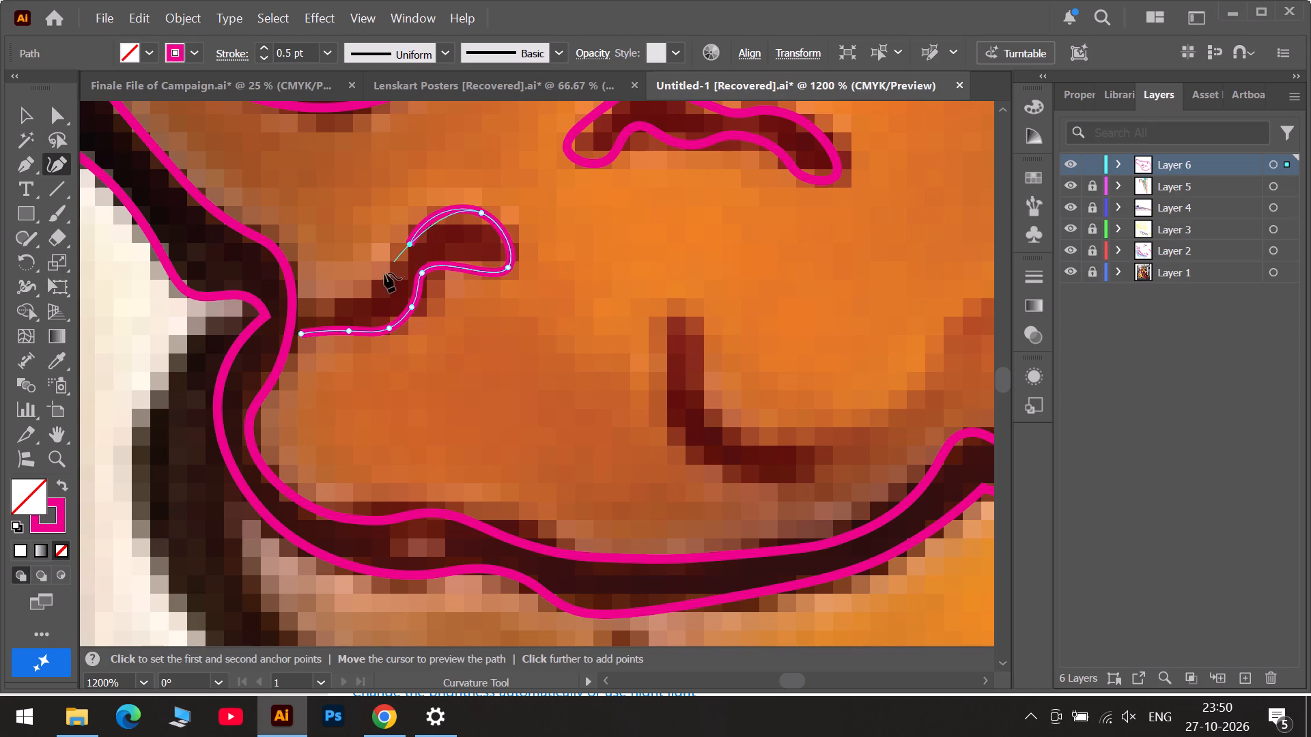
pyautogui.click(404, 273)
pyautogui.click(357, 301)
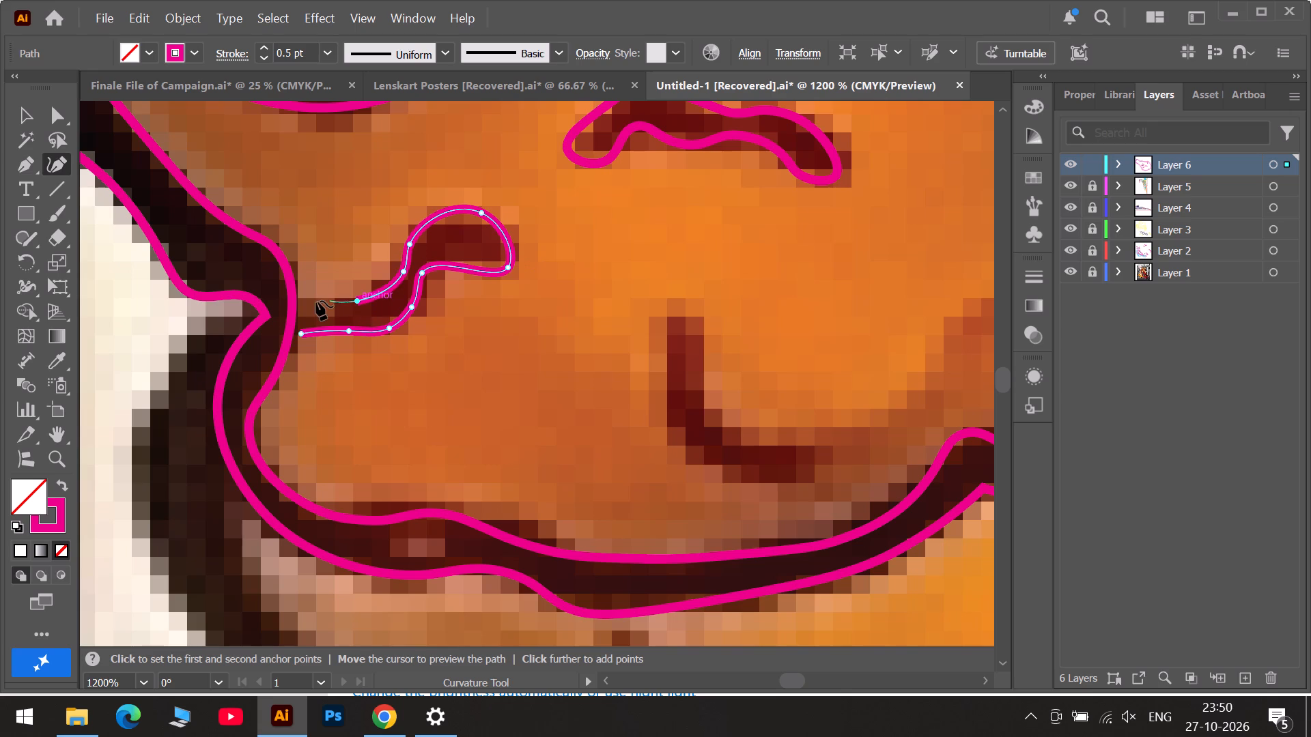
pyautogui.click(301, 298)
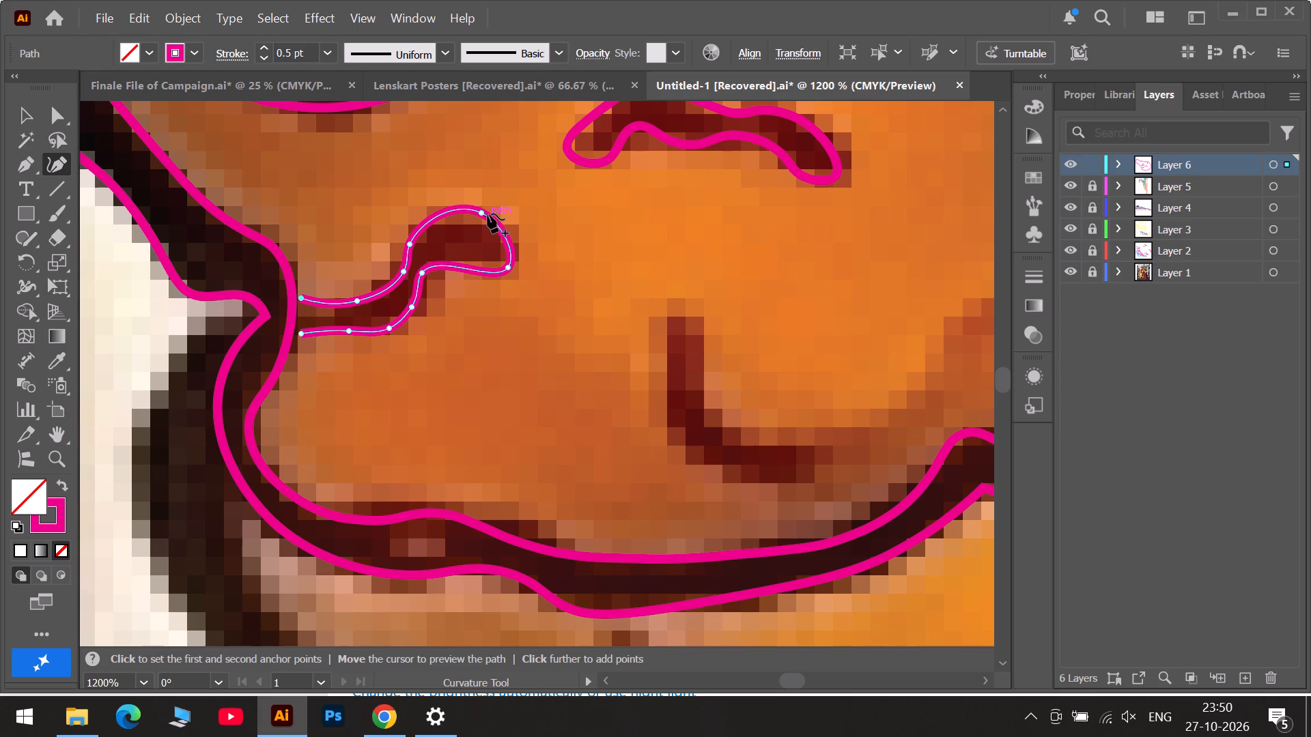
# Refine the S-shaped outline's upper edge and rounded tip, and close it with a straight, cornered end at the border.
pyautogui.moveTo(479, 210); pyautogui.dragTo(480, 221)
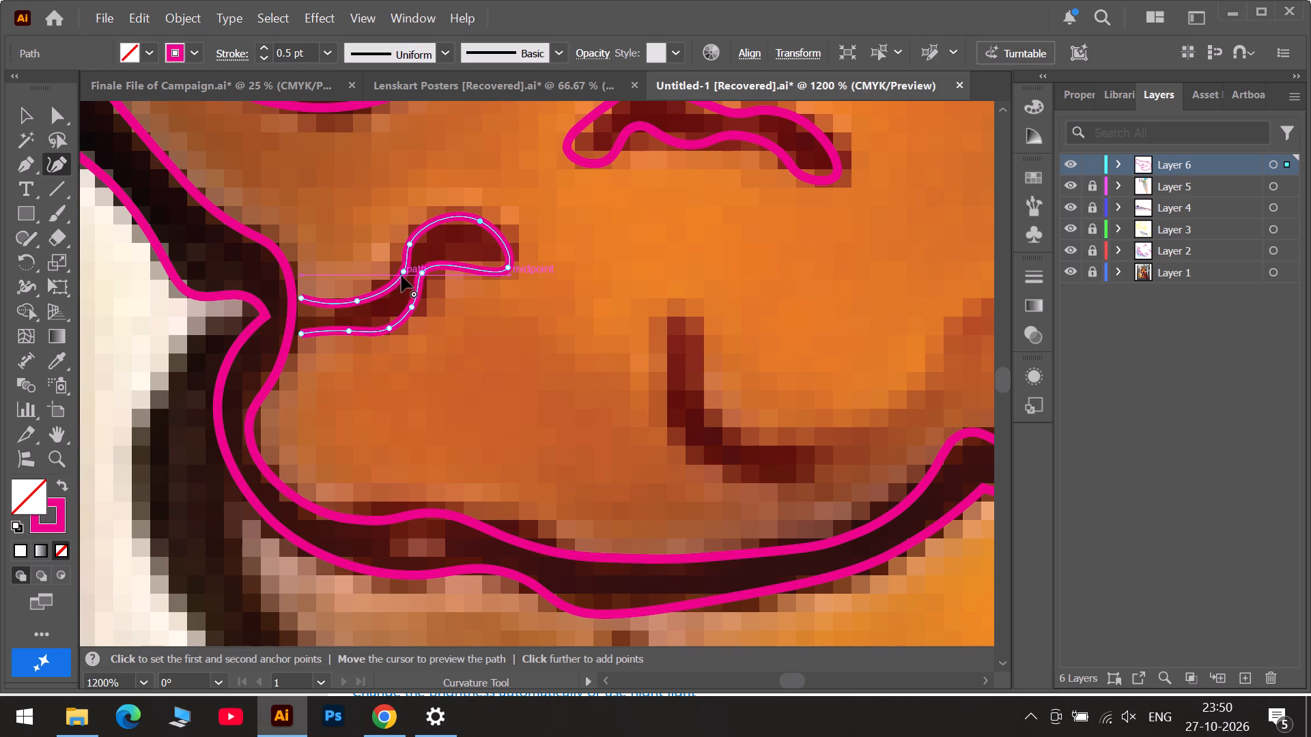
pyautogui.moveTo(404, 271); pyautogui.dragTo(390, 289)
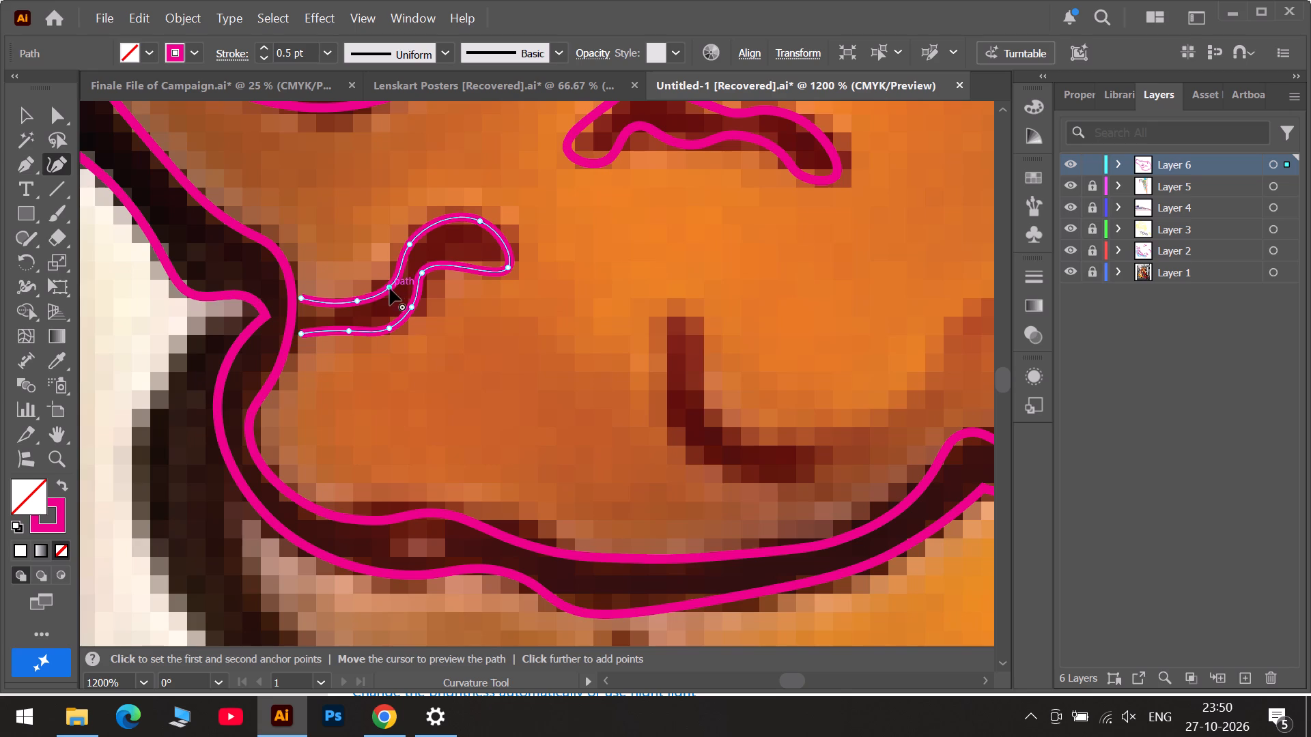
pyautogui.moveTo(507, 268); pyautogui.dragTo(516, 259)
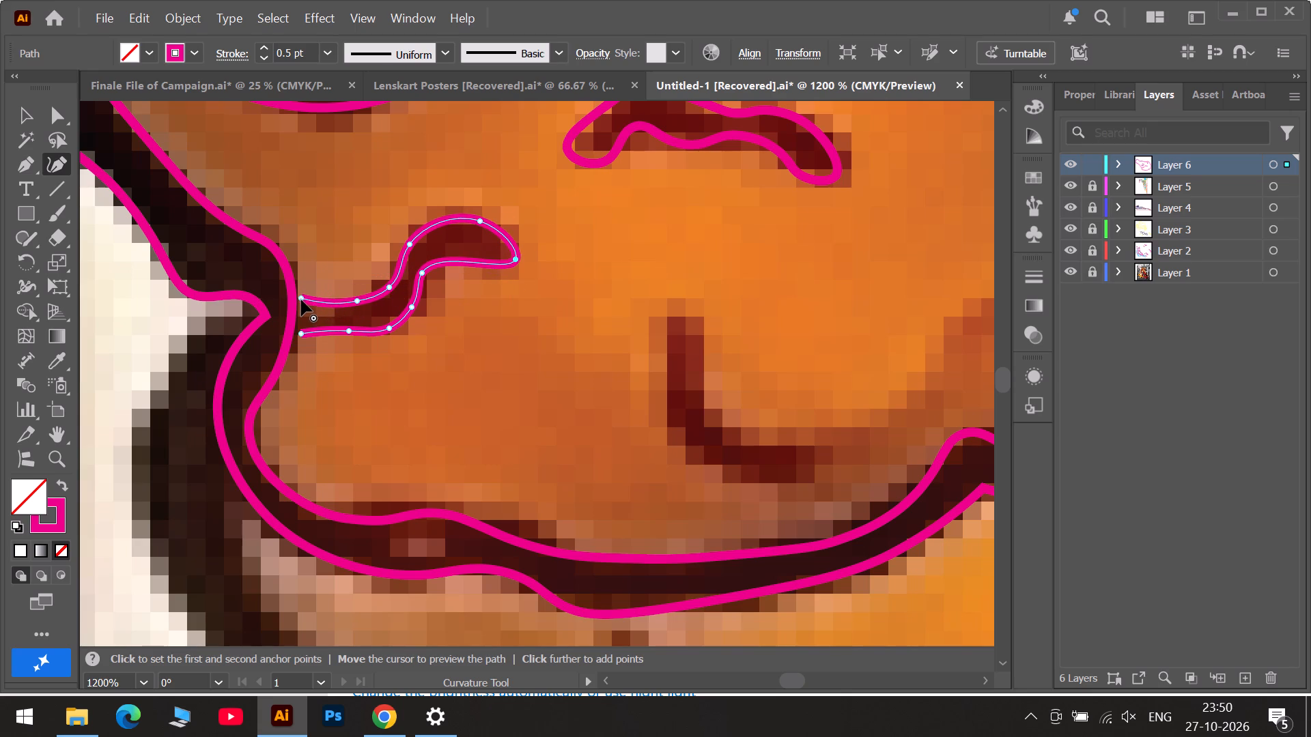
pyautogui.doubleClick(301, 300)
pyautogui.tripleClick(300, 333)
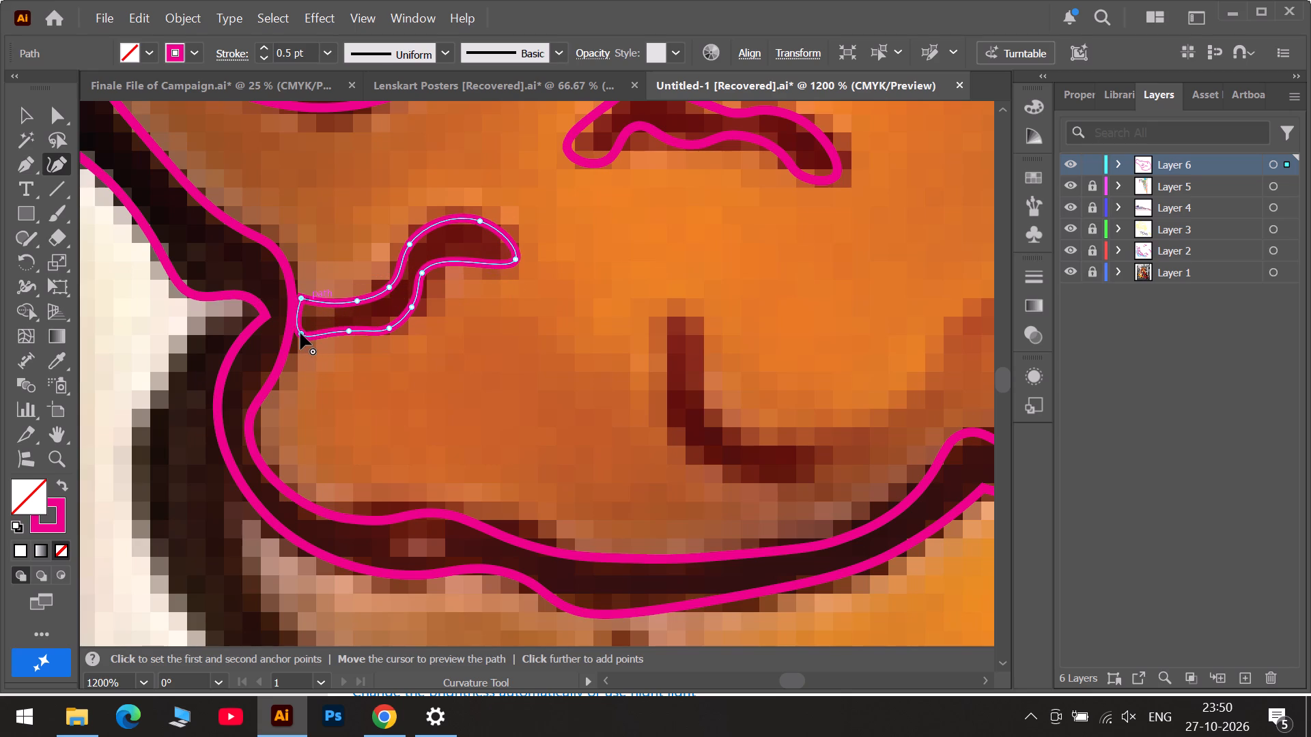
# Change the S-shaped outline's stroke colour to the teal green from the recent colours.
pyautogui.click(190, 46)
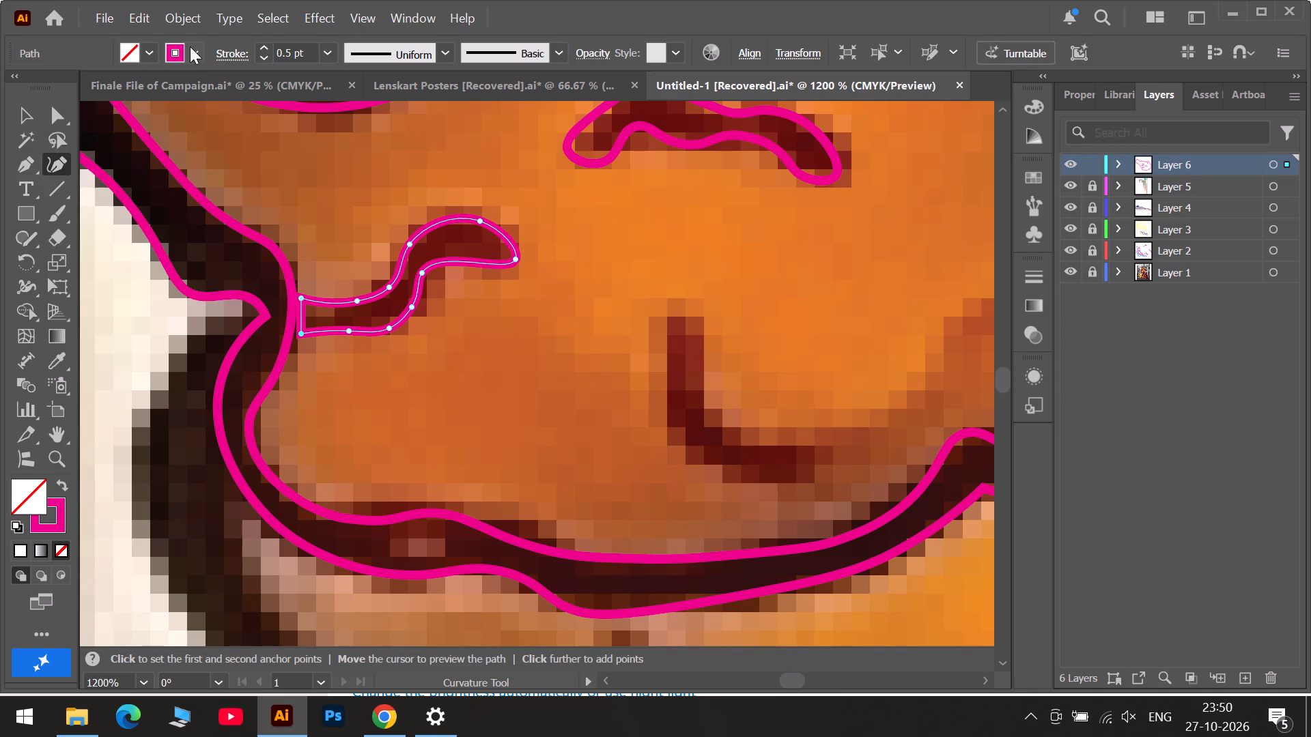
pyautogui.click(109, 151)
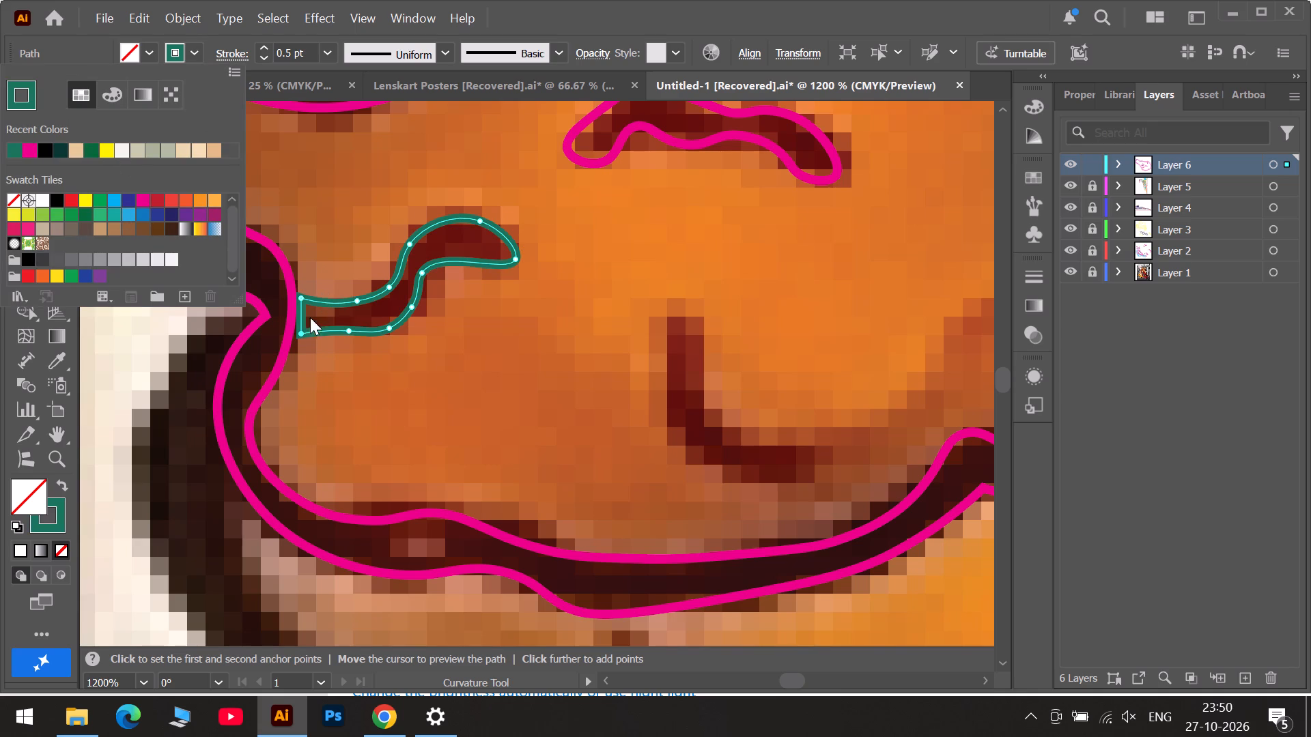
# Shift the two corner points at the S-shaped outline's border end so they sit on the piece's magenta outline.
pyautogui.click(298, 334)
pyautogui.moveTo(298, 334); pyautogui.dragTo(294, 332)
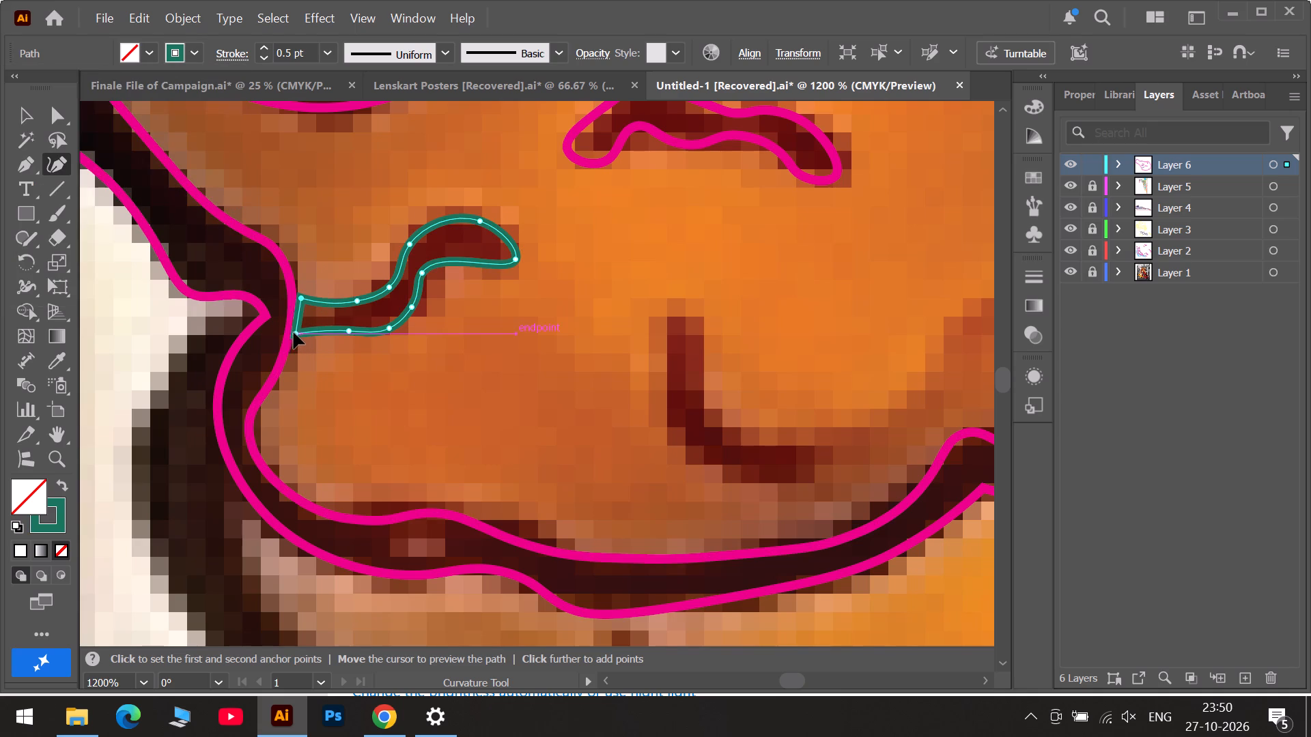
pyautogui.moveTo(294, 332); pyautogui.dragTo(292, 335)
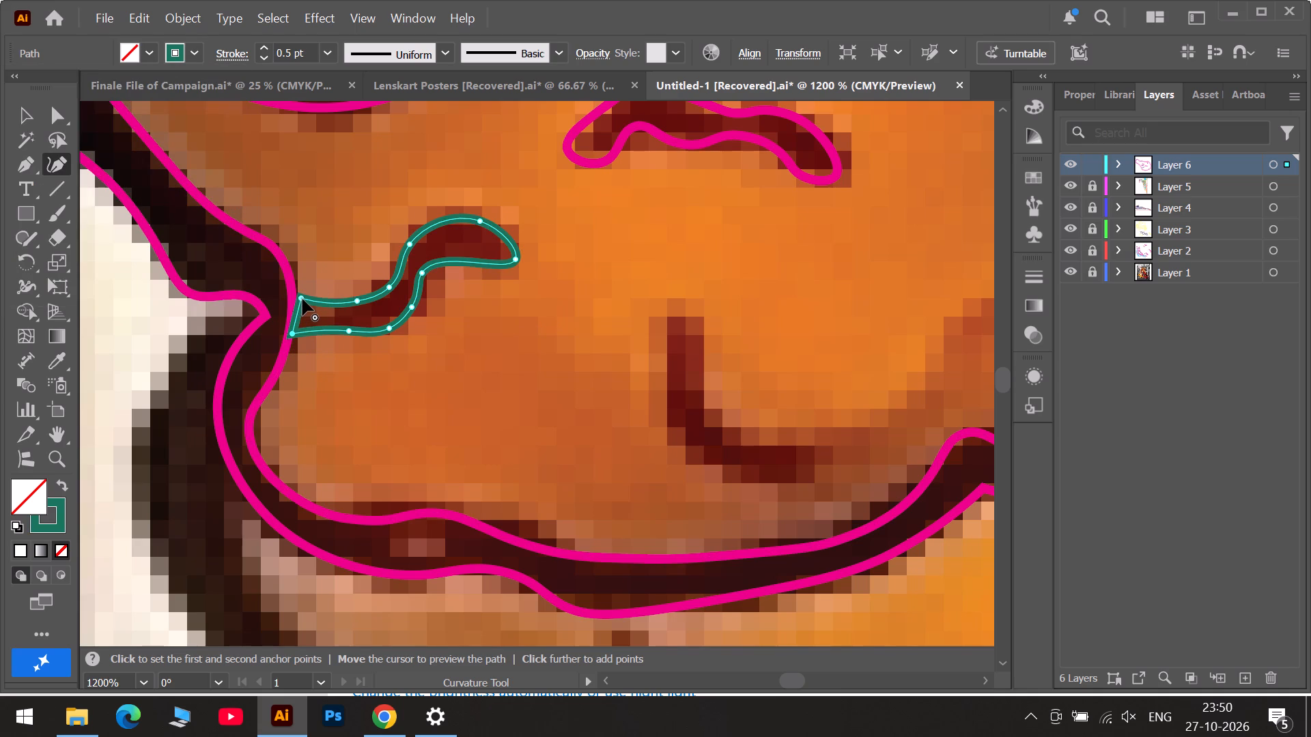
pyautogui.moveTo(302, 299); pyautogui.dragTo(294, 303)
pyautogui.moveTo(294, 303); pyautogui.dragTo(294, 301)
pyautogui.click(292, 334)
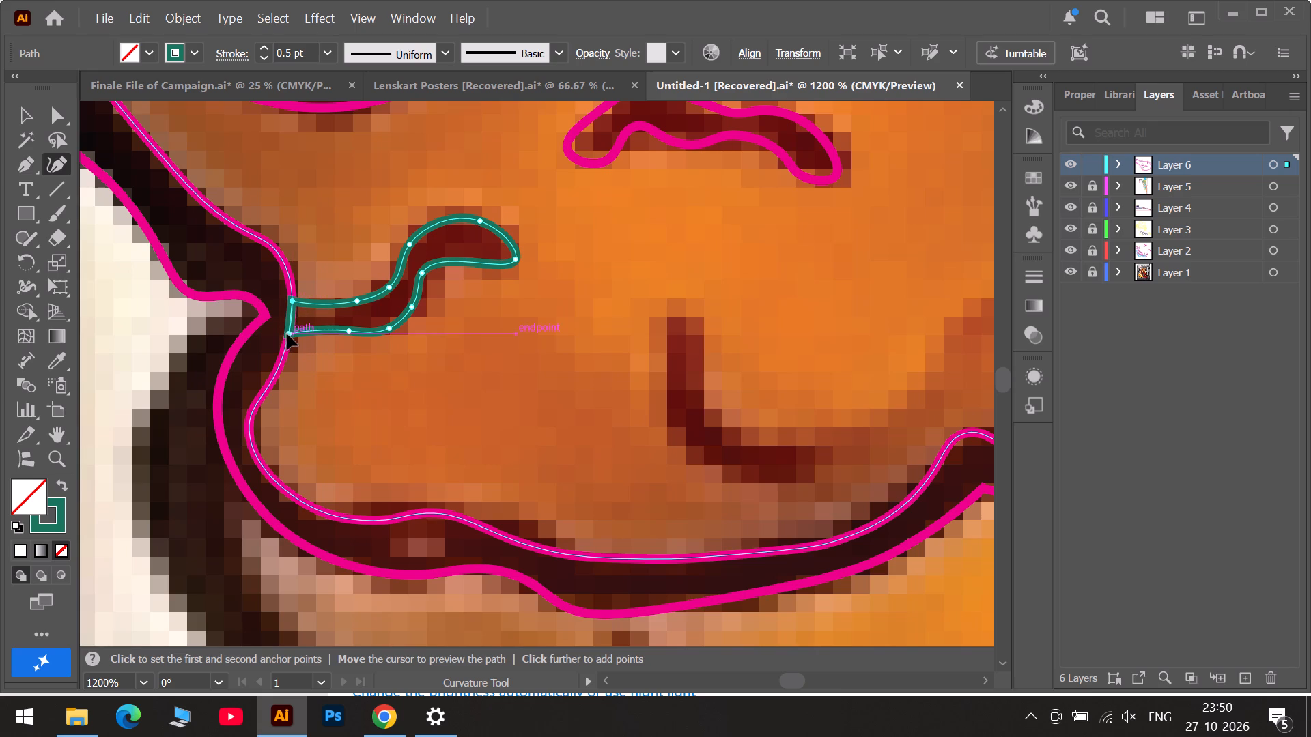
# Trace the inner edge of the L-shaped dark crease beside the S-shaped one with the Curvature tool, adjusting its points to fit.
pyautogui.scroll(-5, 566, 358)
pyautogui.click(691, 231)
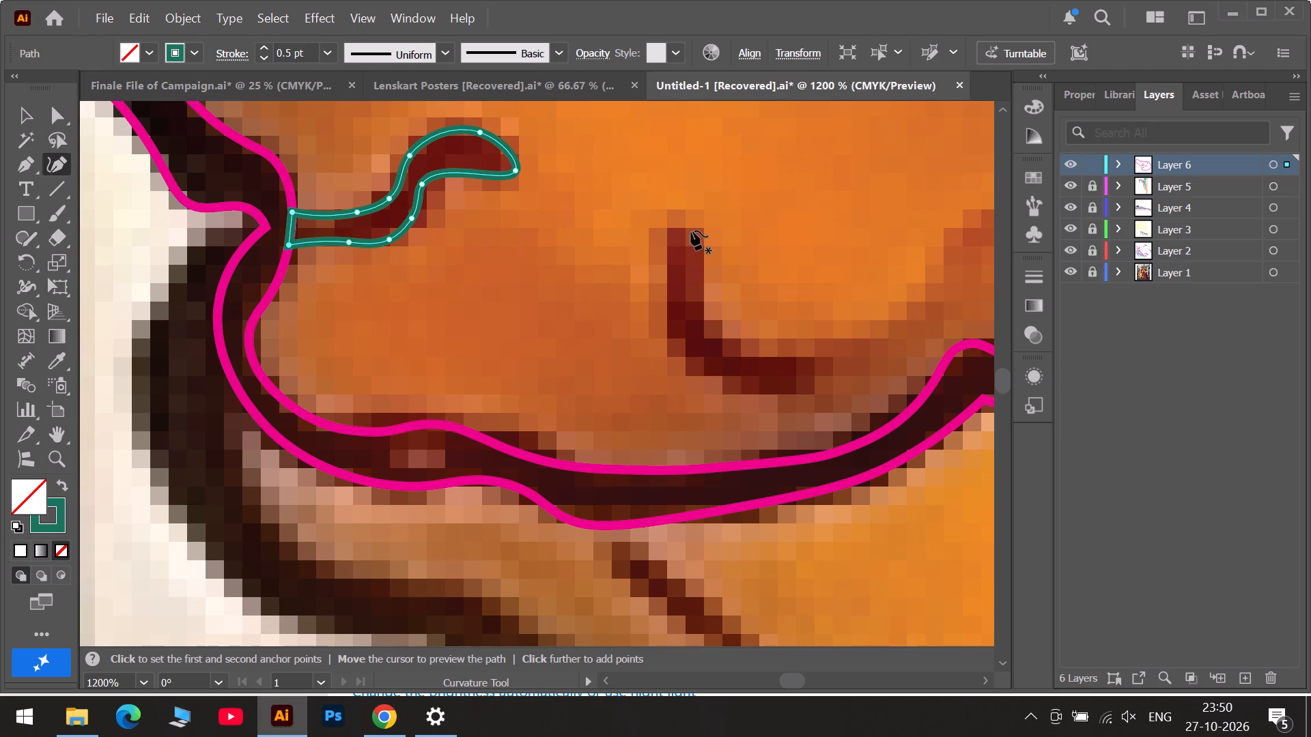
pyautogui.click(714, 328)
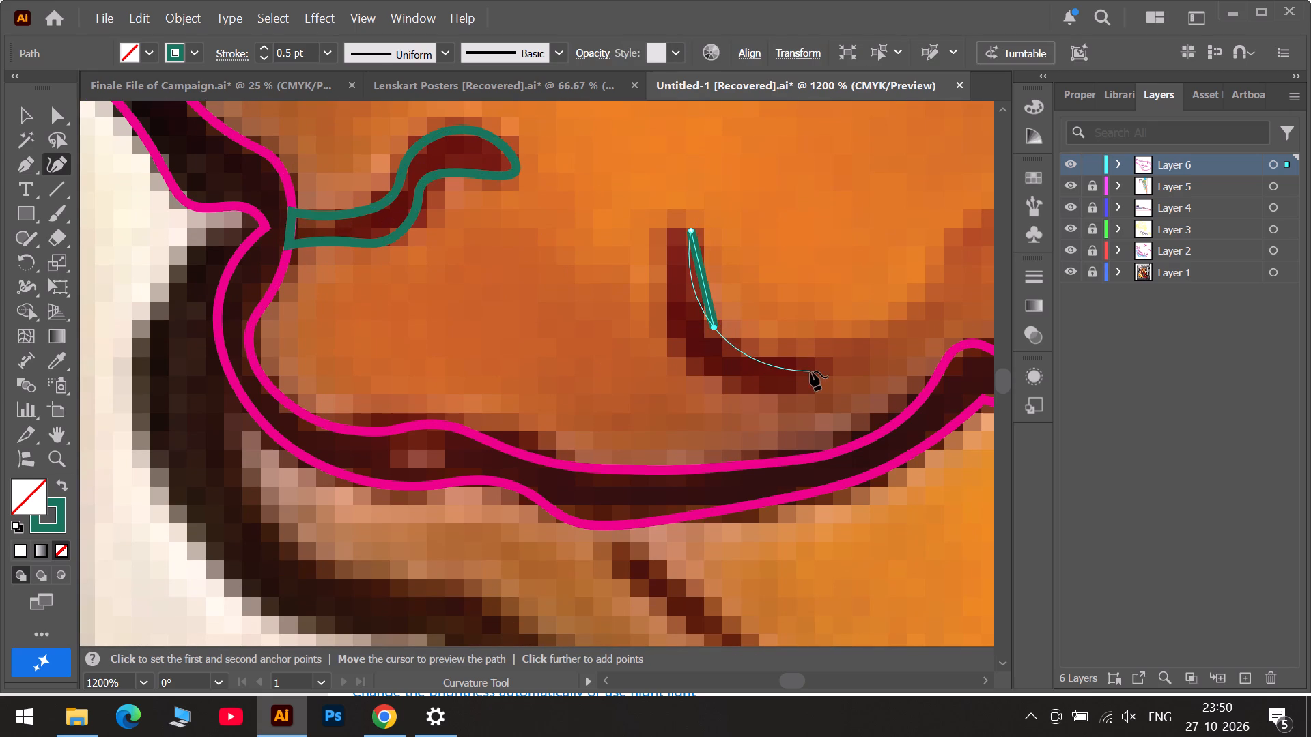
pyautogui.click(815, 364)
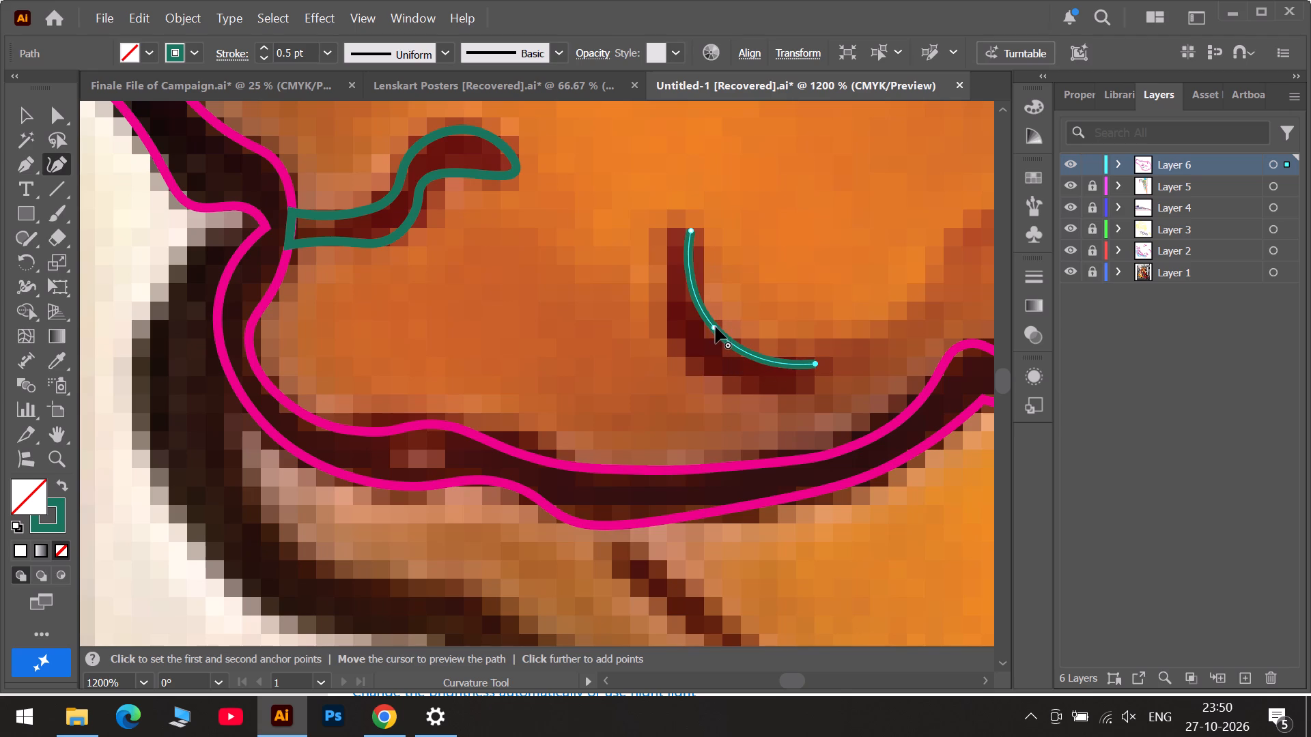
pyautogui.moveTo(716, 326); pyautogui.dragTo(720, 338)
pyautogui.moveTo(687, 280); pyautogui.dragTo(692, 280)
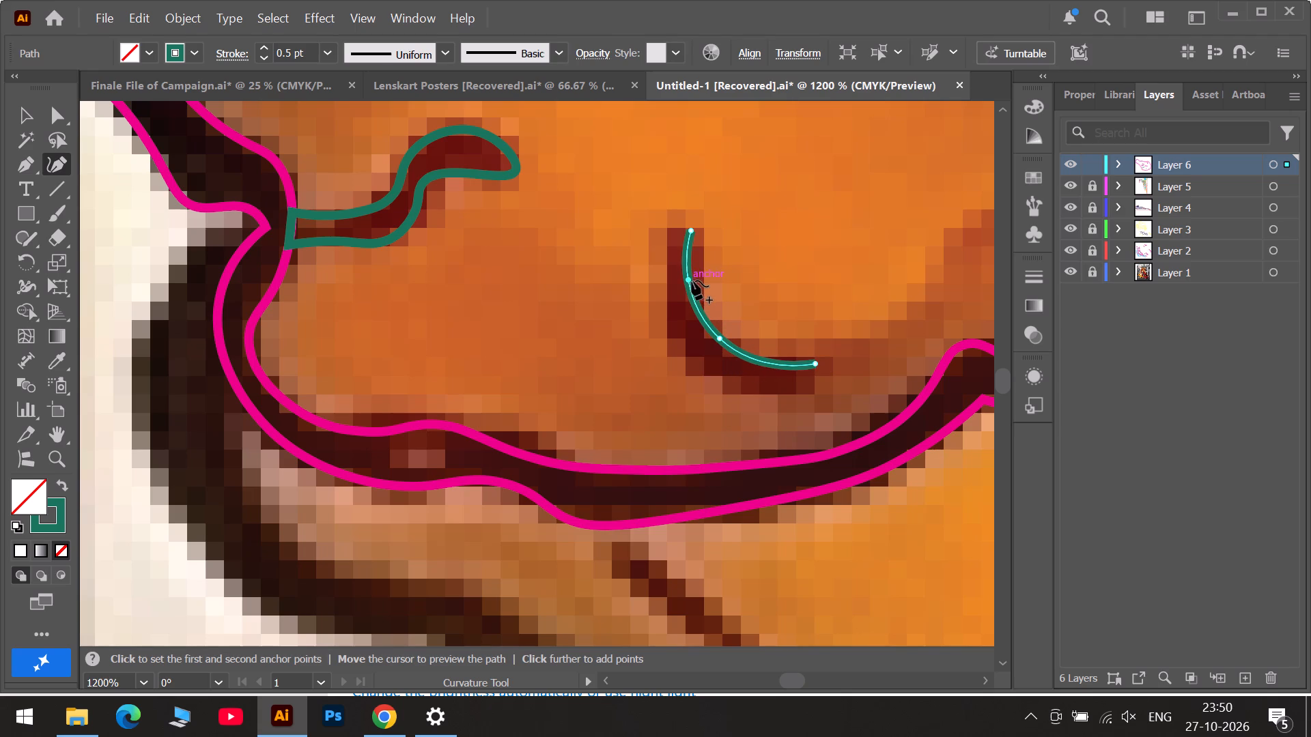
pyautogui.moveTo(692, 280); pyautogui.dragTo(700, 284)
pyautogui.moveTo(690, 231); pyautogui.dragTo(694, 233)
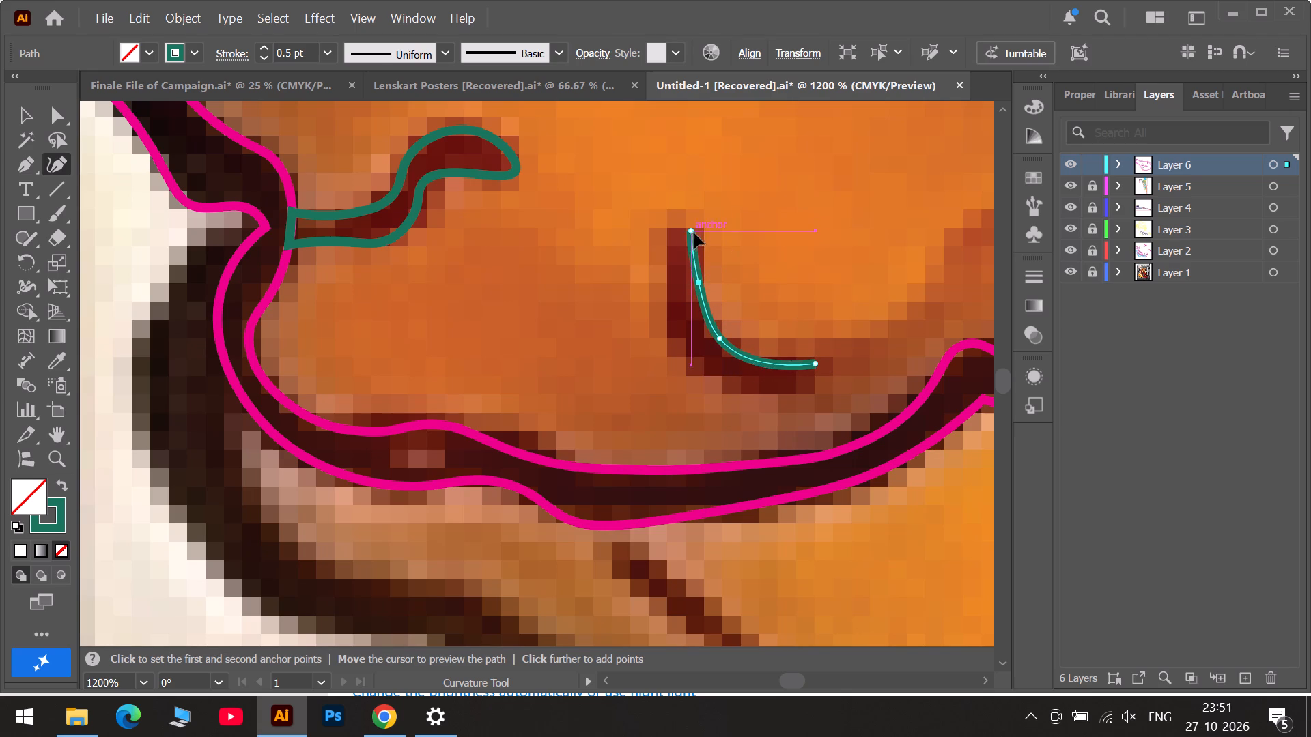
pyautogui.moveTo(694, 233); pyautogui.dragTo(704, 235)
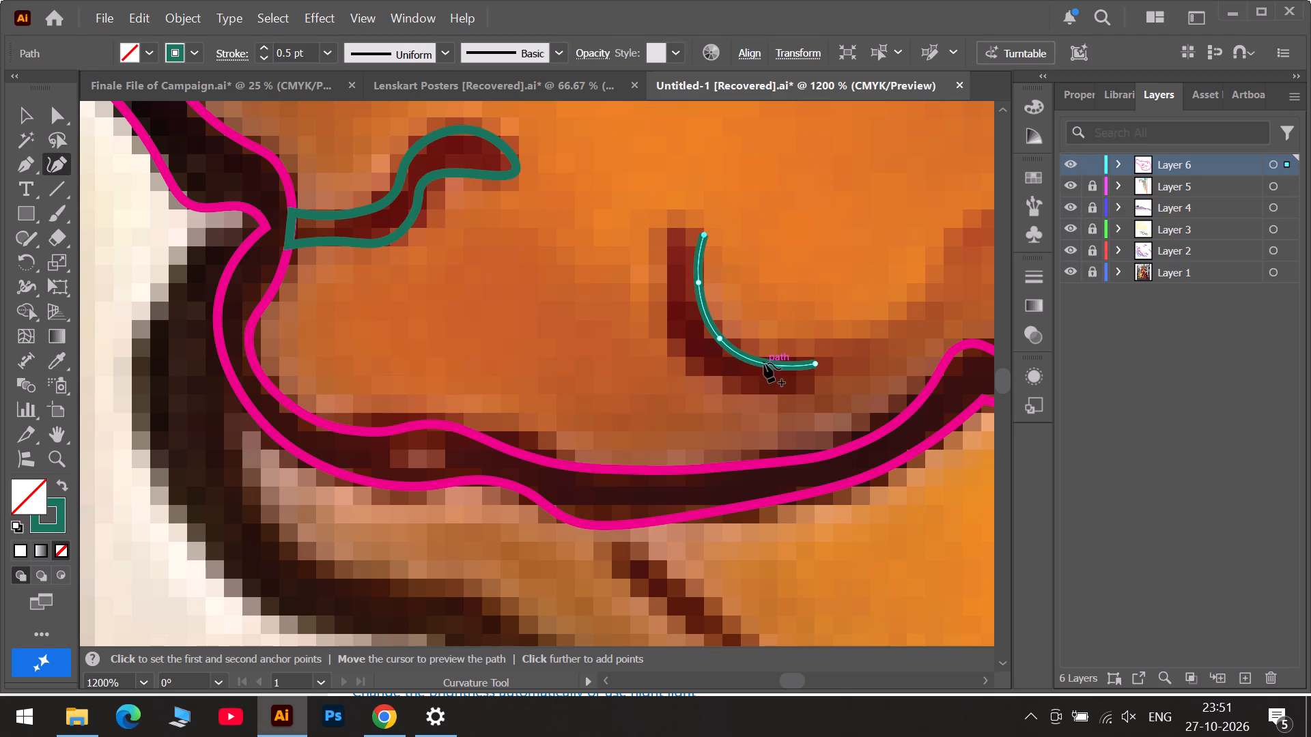
pyautogui.click(767, 362)
pyautogui.click(767, 362)
# Continue the L-shaped crease's path around its lower end and along the outer edge, closing it at the starting point.
pyautogui.click(813, 388)
pyautogui.click(712, 381)
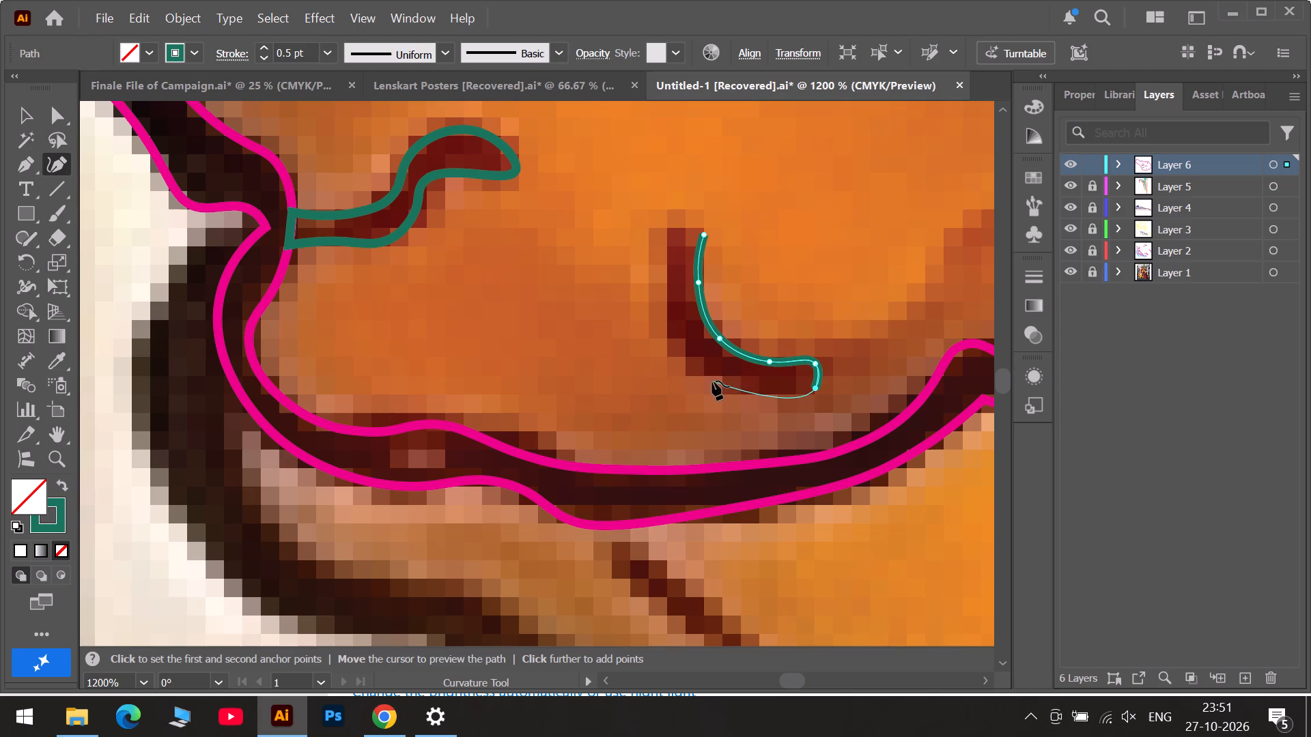
pyautogui.click(667, 294)
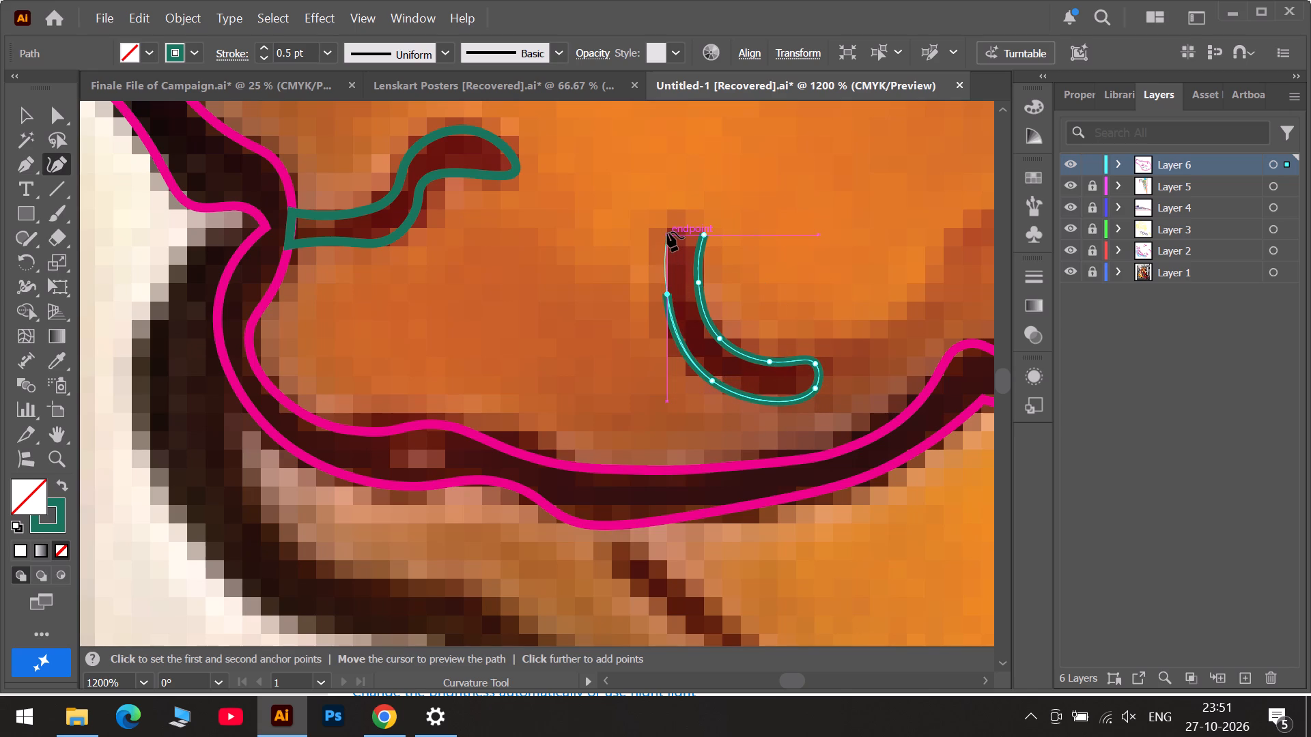
pyautogui.click(667, 232)
pyautogui.click(702, 235)
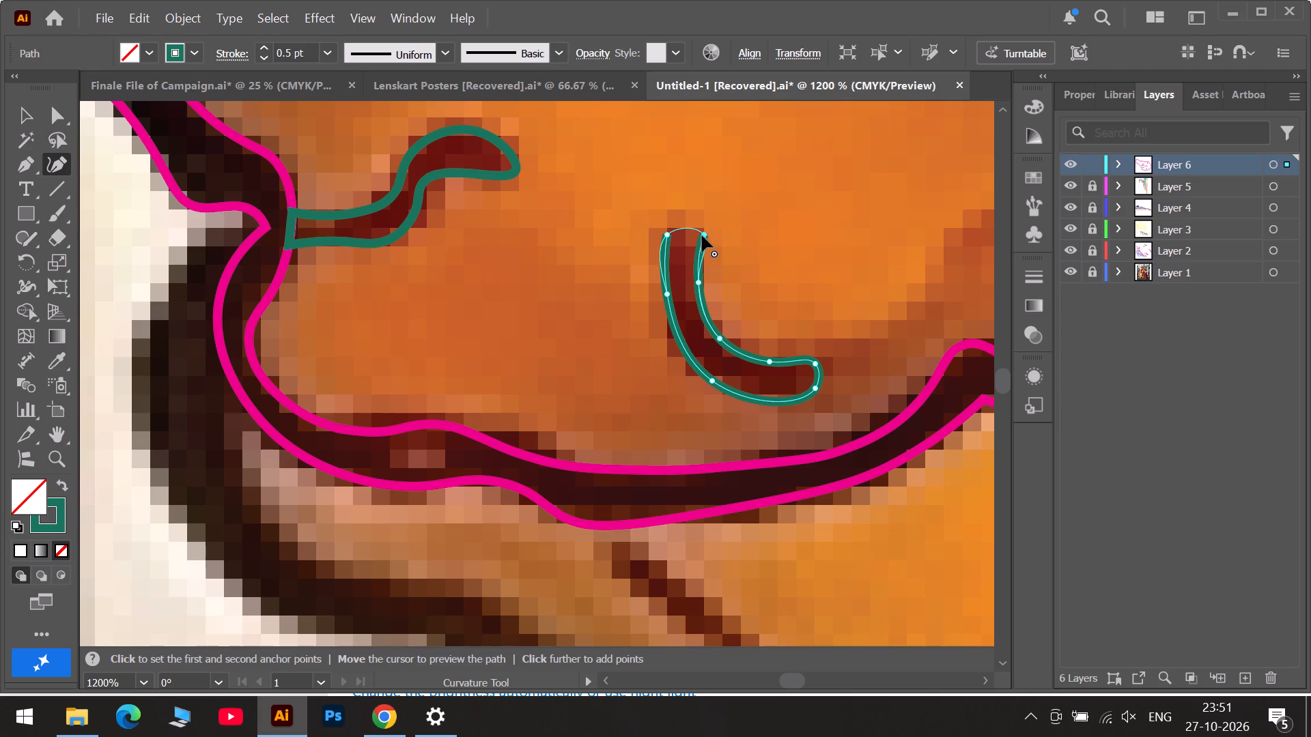
# Refine the L-shaped outline by shifting and adding points around its upper end and outer edge, and delete the surplus inner-edge point.
pyautogui.moveTo(661, 255); pyautogui.dragTo(667, 257)
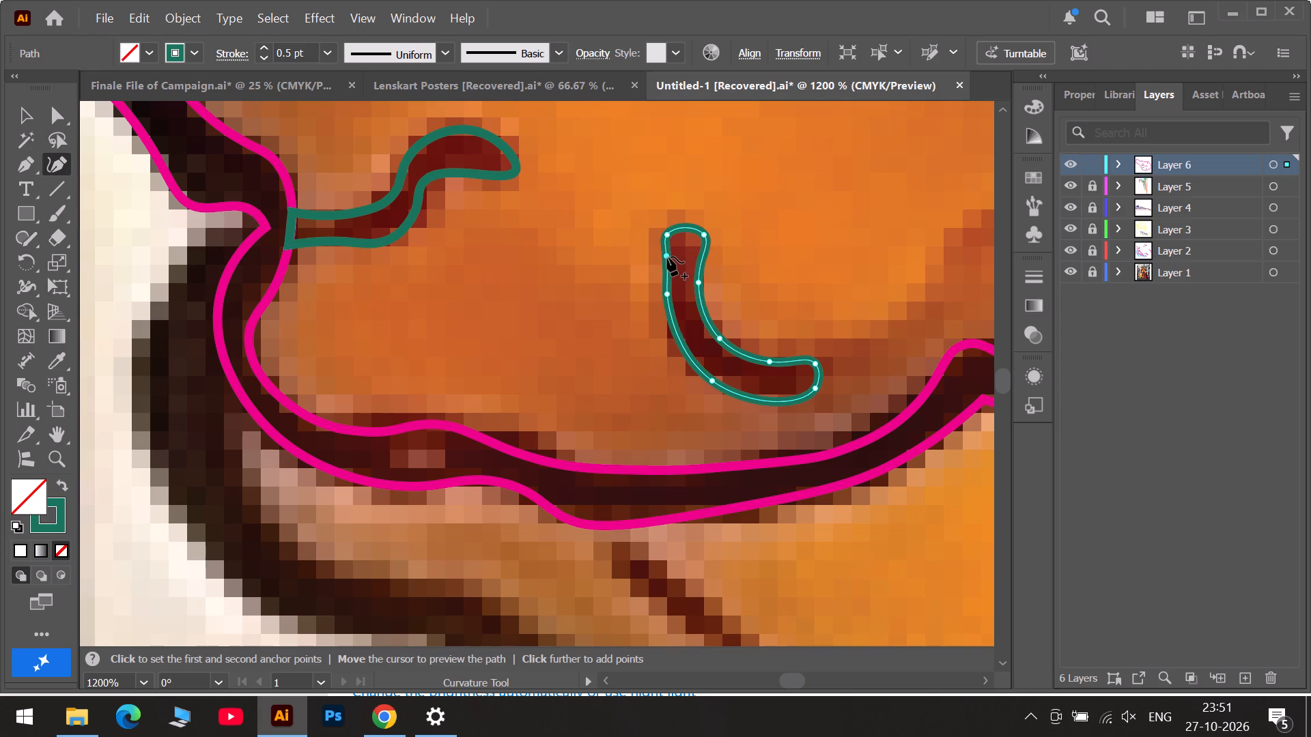
pyautogui.moveTo(667, 257); pyautogui.dragTo(662, 265)
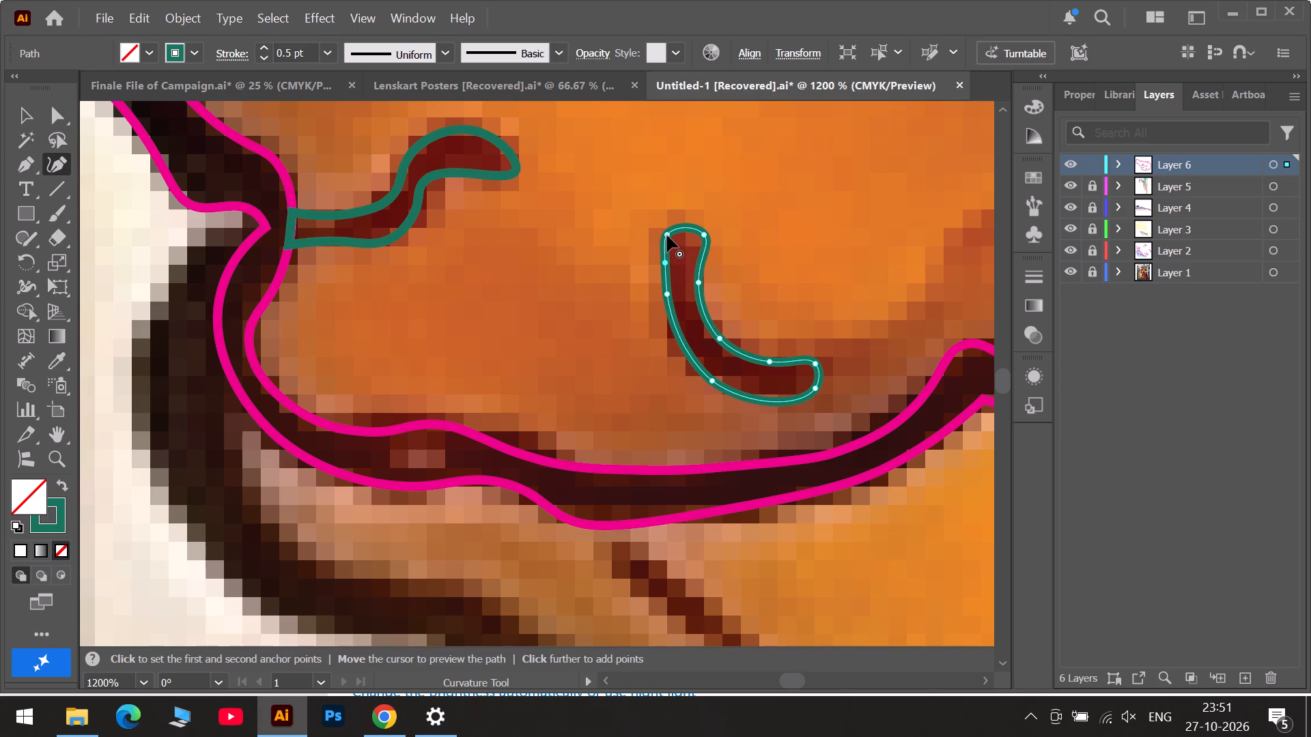
pyautogui.moveTo(667, 235); pyautogui.dragTo(673, 236)
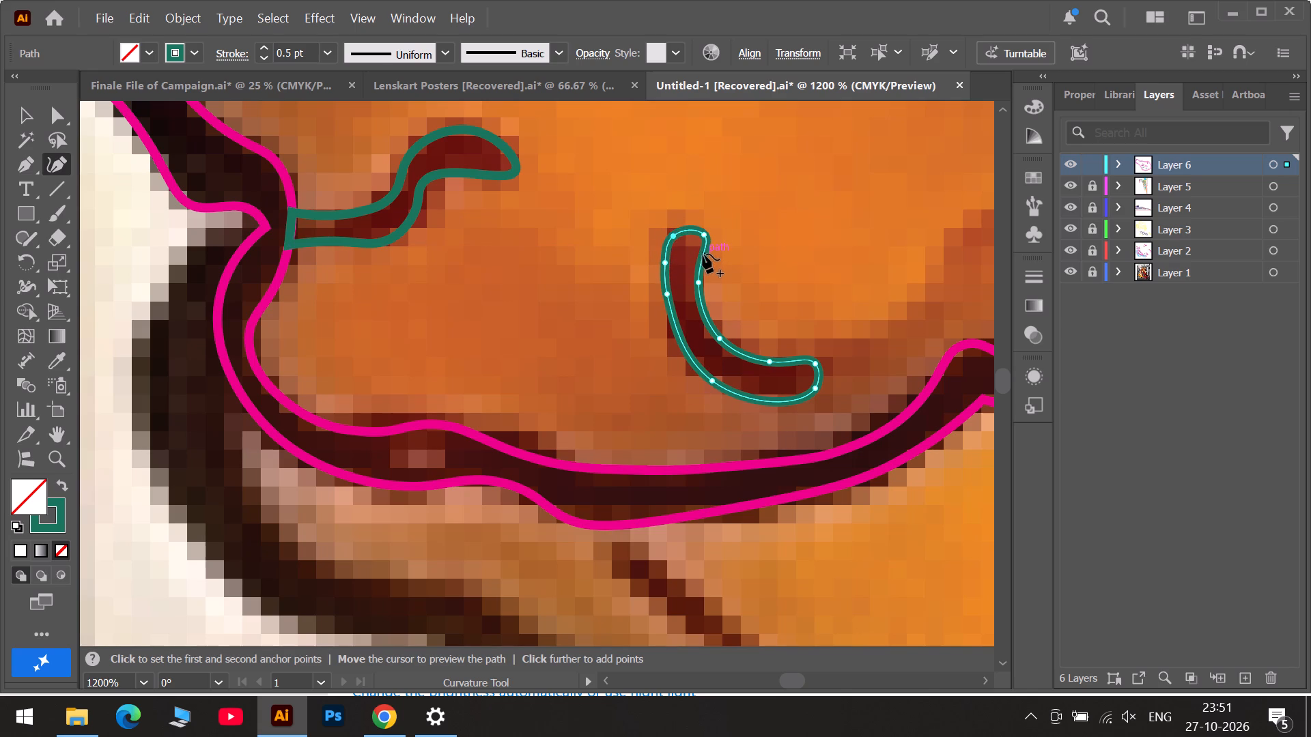
pyautogui.click(703, 254)
pyautogui.moveTo(704, 233); pyautogui.dragTo(699, 234)
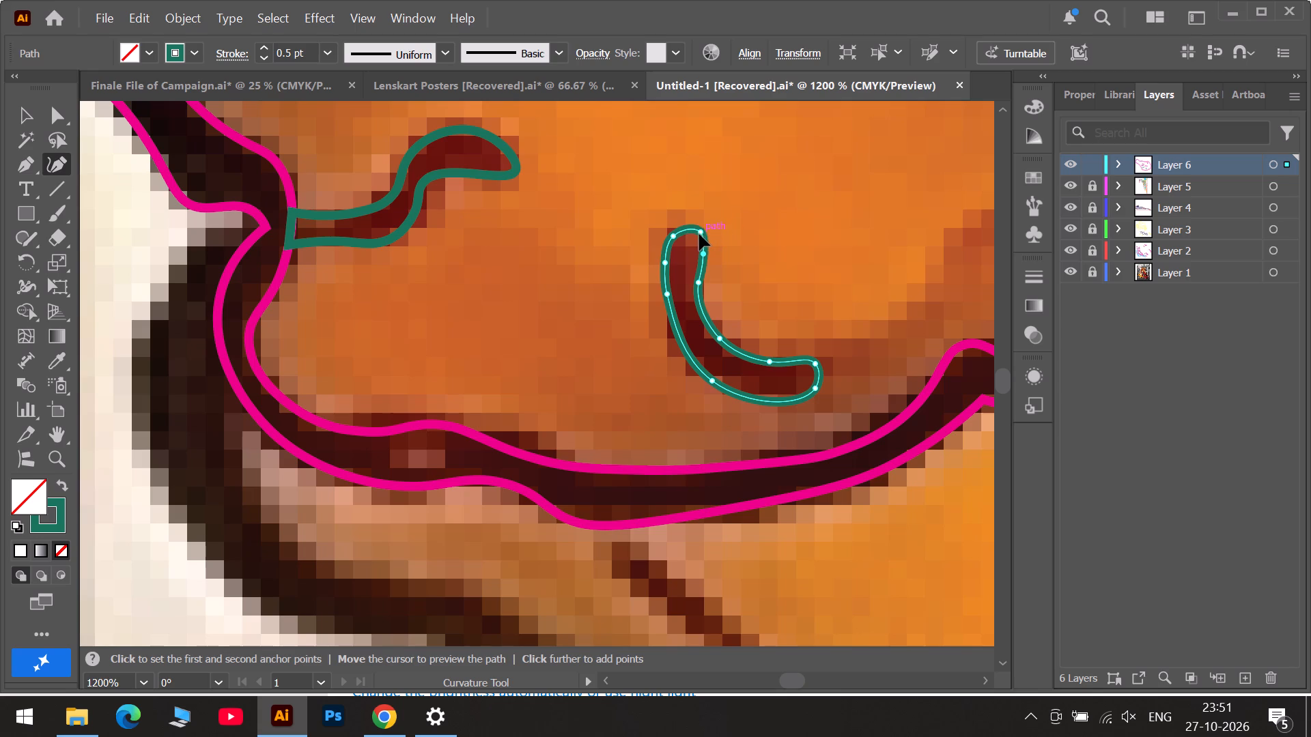
pyautogui.moveTo(699, 234); pyautogui.dragTo(700, 240)
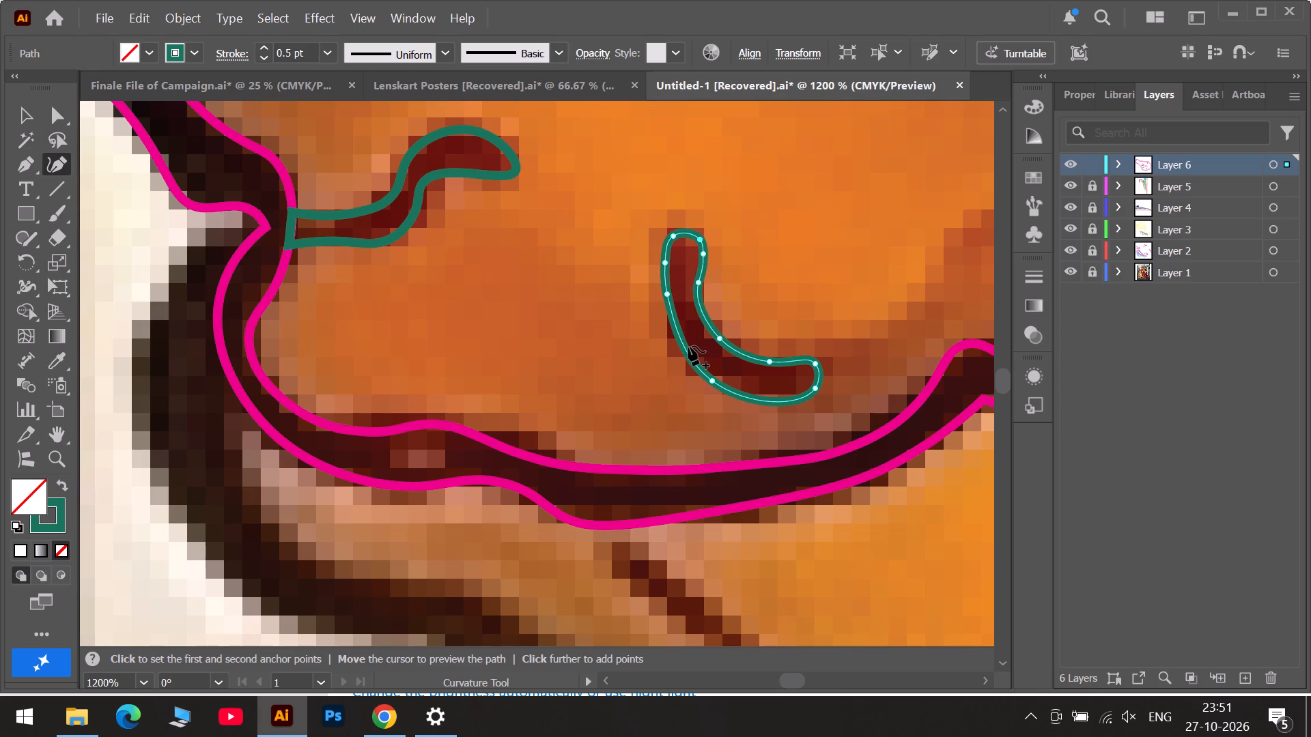
pyautogui.click(685, 350)
pyautogui.click(774, 400)
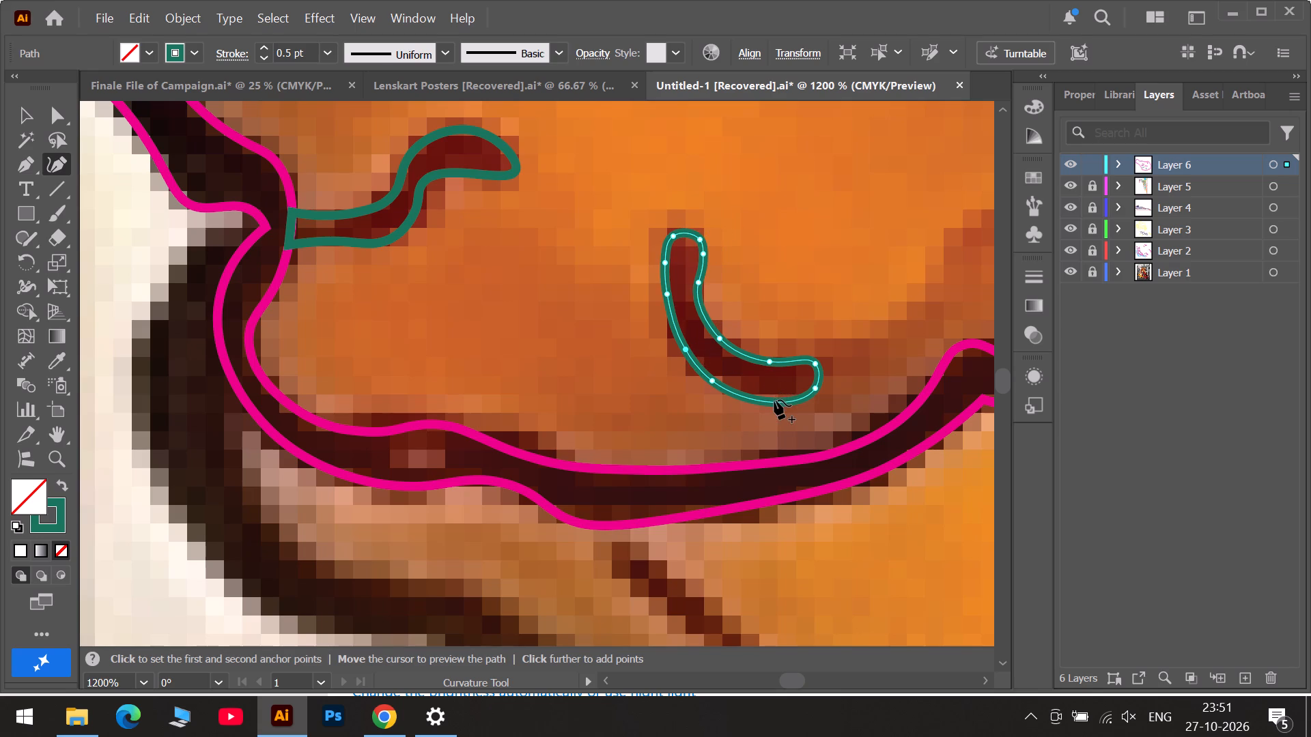
pyautogui.click(774, 400)
pyautogui.moveTo(711, 381); pyautogui.dragTo(711, 375)
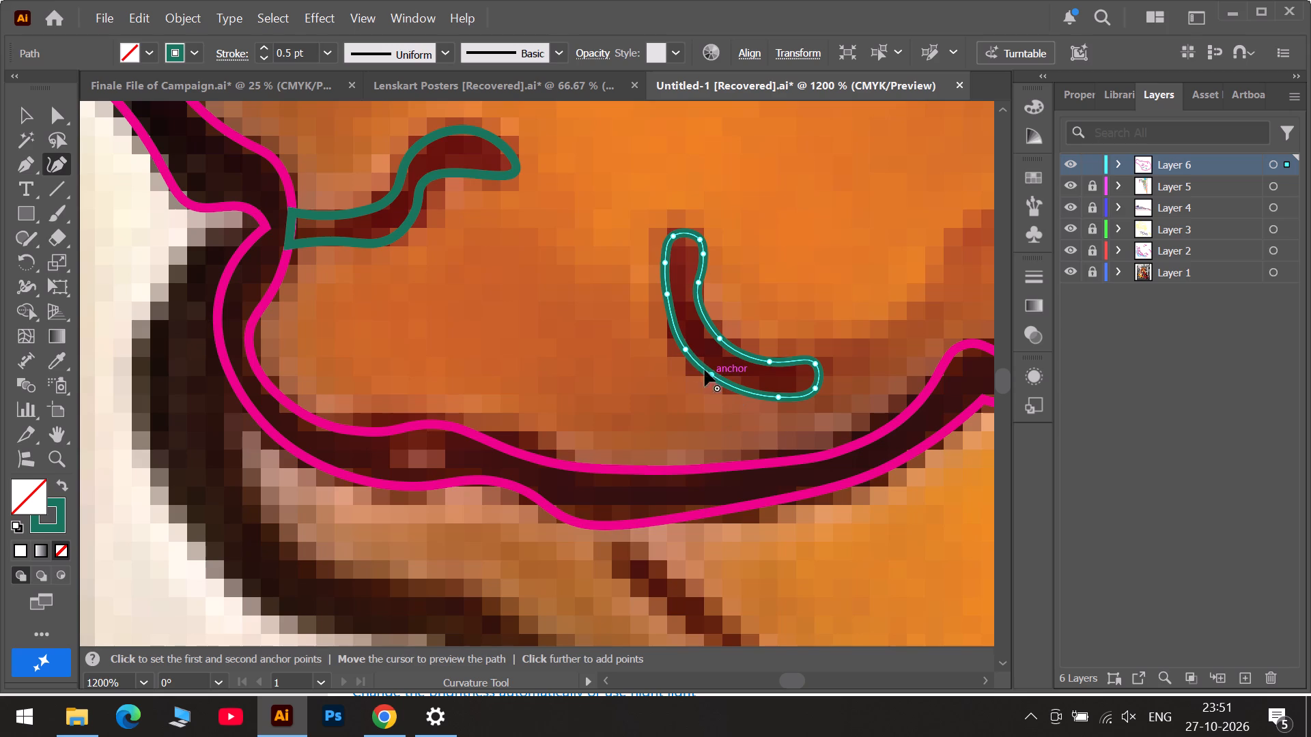
pyautogui.click(699, 281)
pyautogui.click(705, 255)
pyautogui.press('Delete')
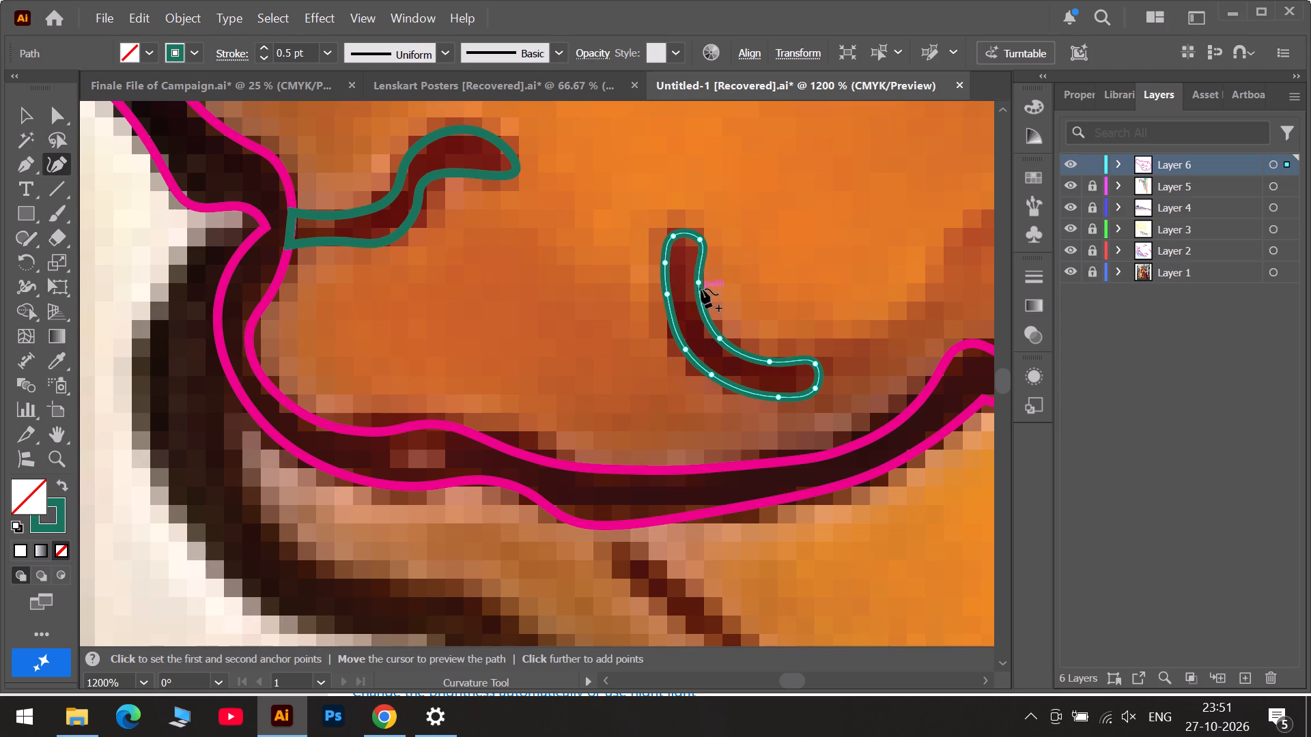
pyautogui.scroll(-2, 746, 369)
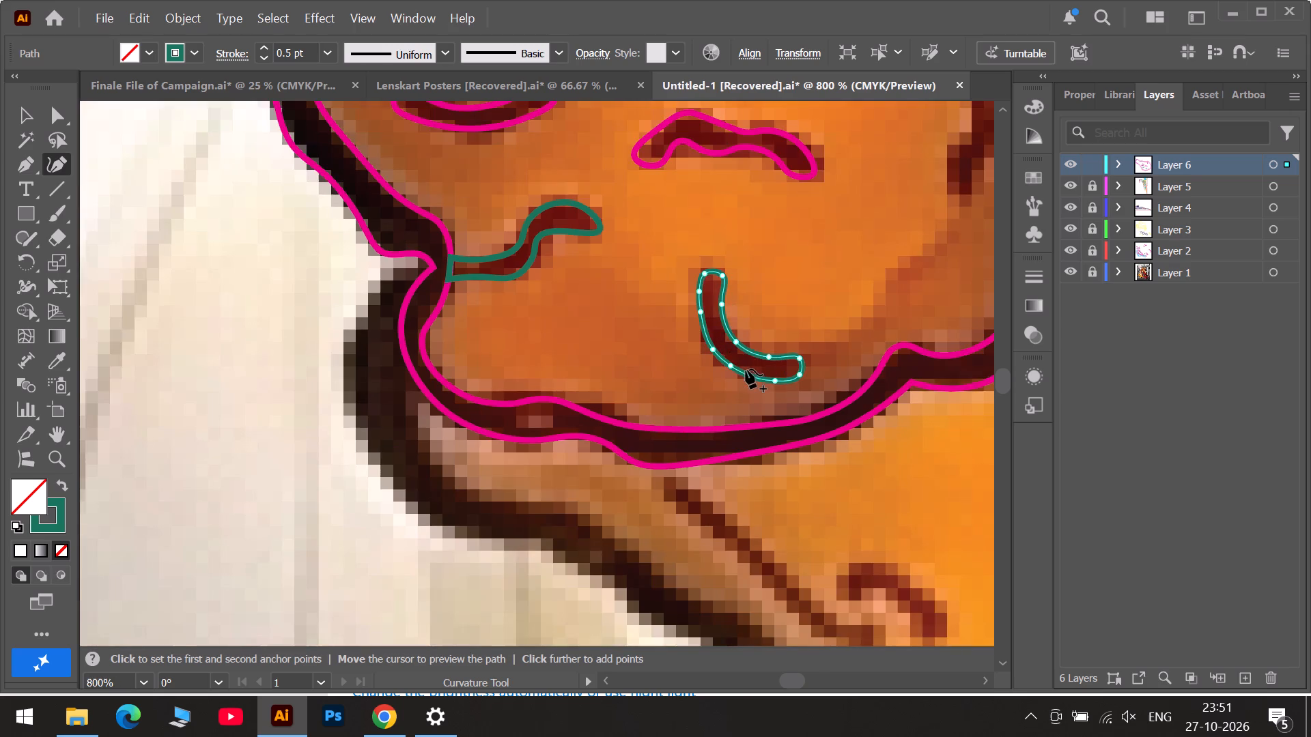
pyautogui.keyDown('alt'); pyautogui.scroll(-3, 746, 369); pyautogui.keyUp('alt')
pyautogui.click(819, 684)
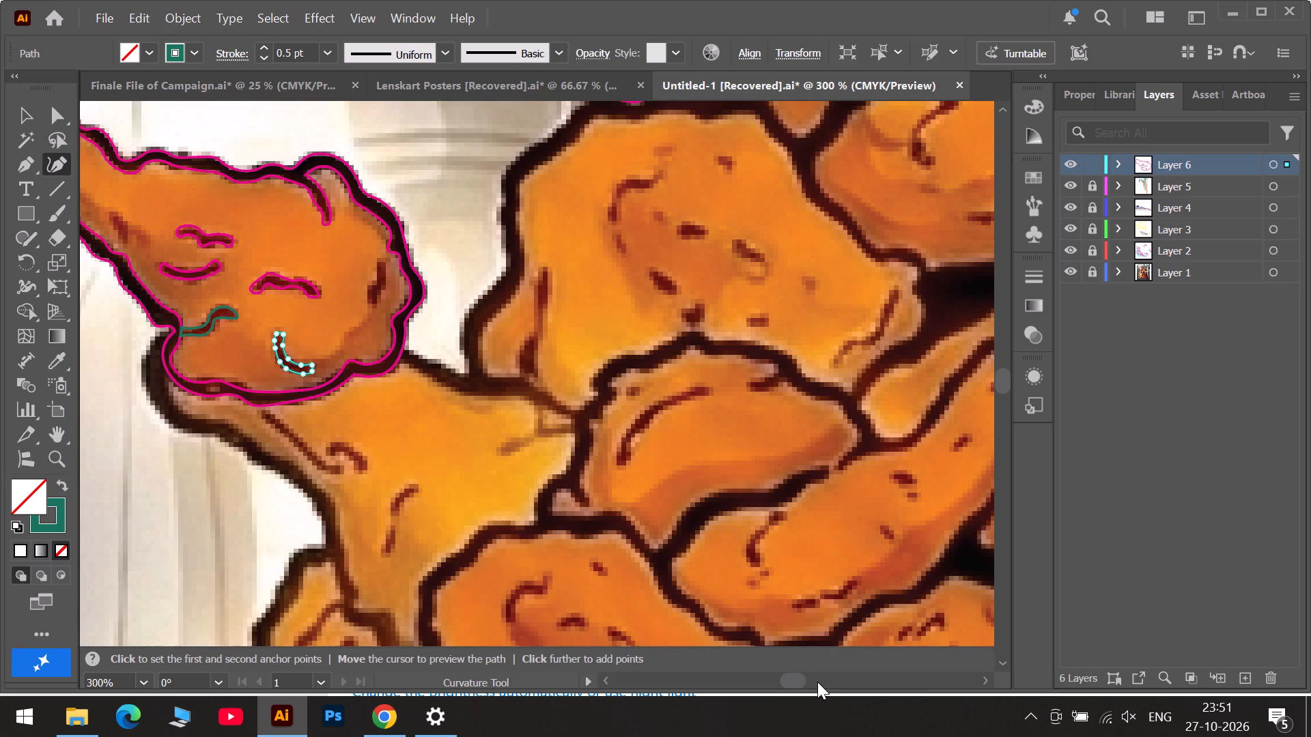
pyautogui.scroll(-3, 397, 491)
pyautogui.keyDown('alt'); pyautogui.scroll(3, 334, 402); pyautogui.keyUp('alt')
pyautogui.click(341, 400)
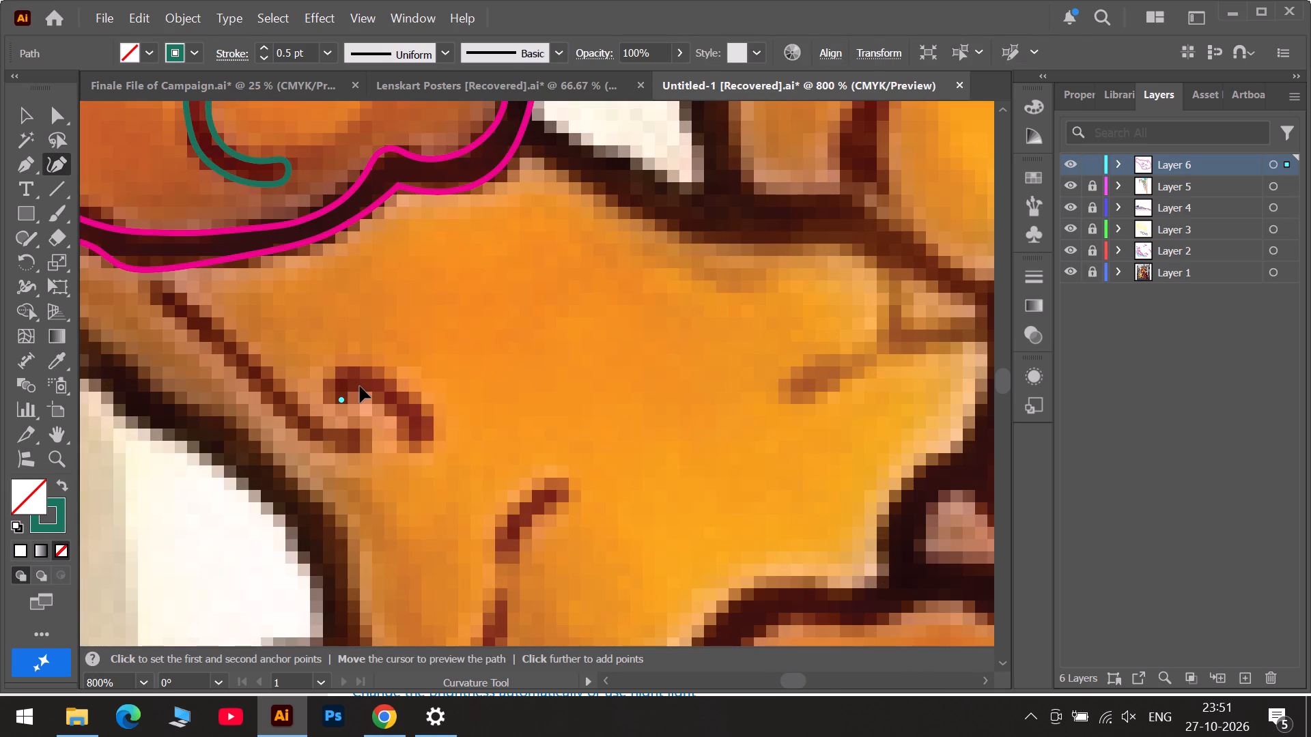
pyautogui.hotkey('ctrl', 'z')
# Start a Curvature path on the small piece at the bucket rim's far-left end, tracing its outer-side inner edge up to a corner at the tip.
pyautogui.keyDown('alt'); pyautogui.scroll(-3, 360, 388); pyautogui.keyUp('alt')
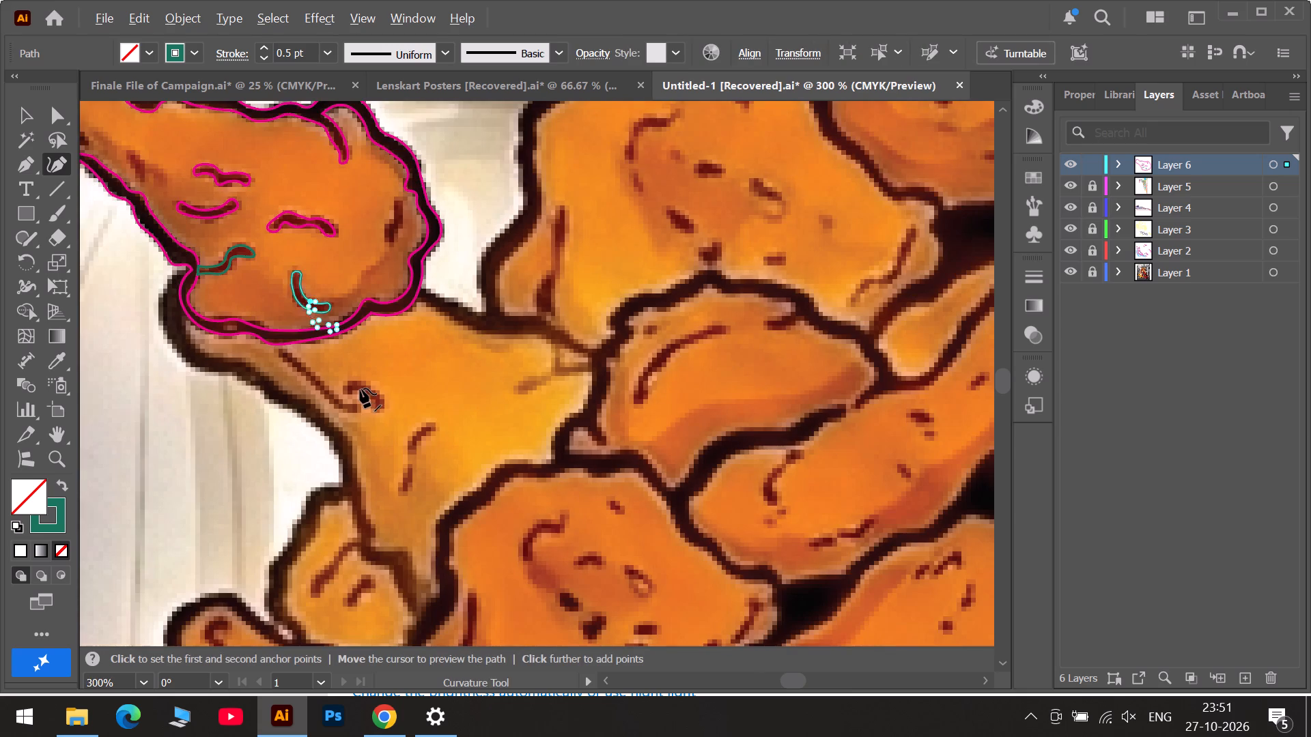
pyautogui.scroll(-6, 444, 429)
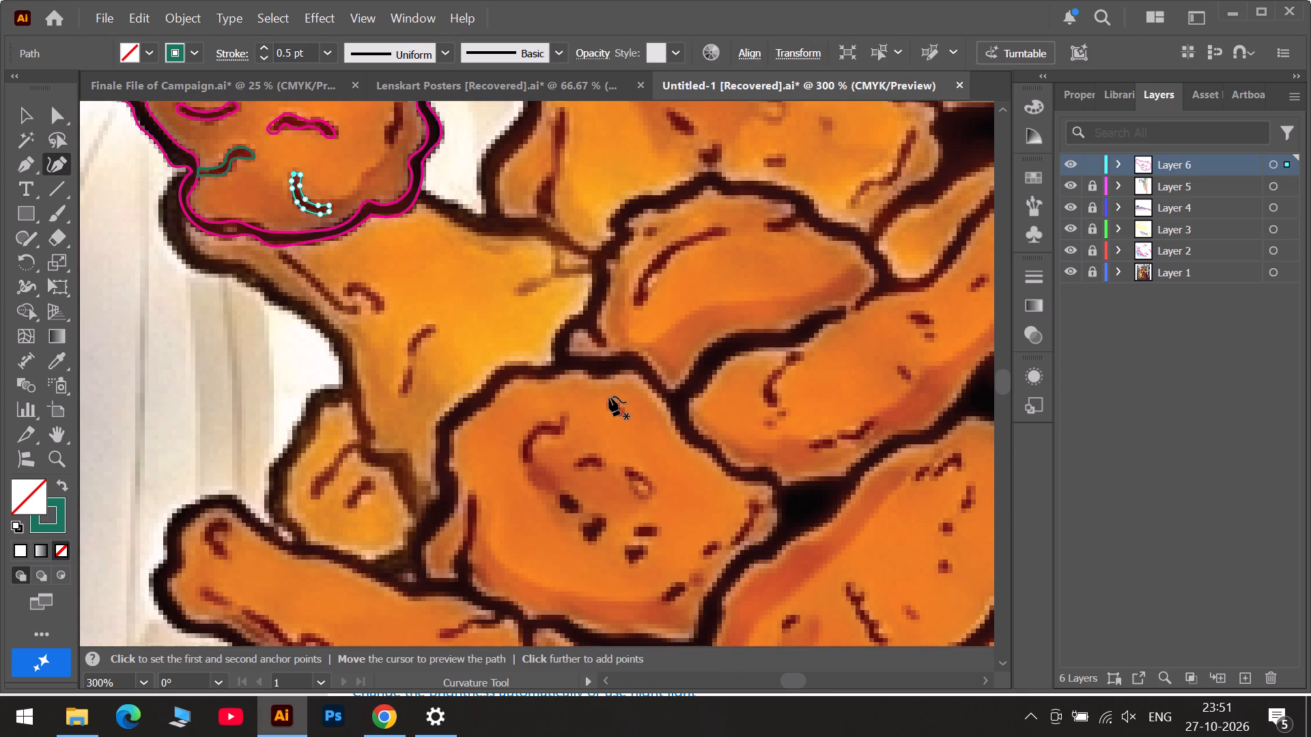
pyautogui.scroll(-5, 586, 411)
pyautogui.scroll(-5, 506, 433)
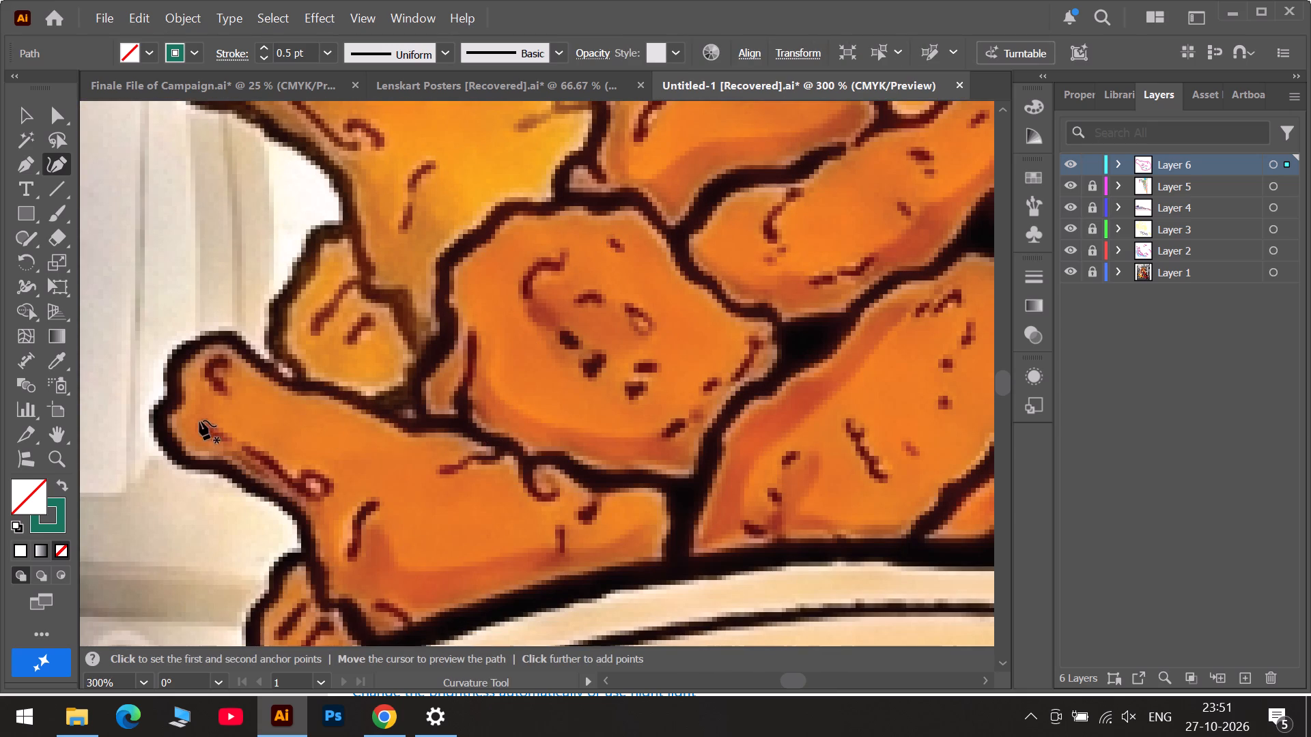
pyautogui.scroll(-8, 321, 530)
pyautogui.scroll(1, 290, 561)
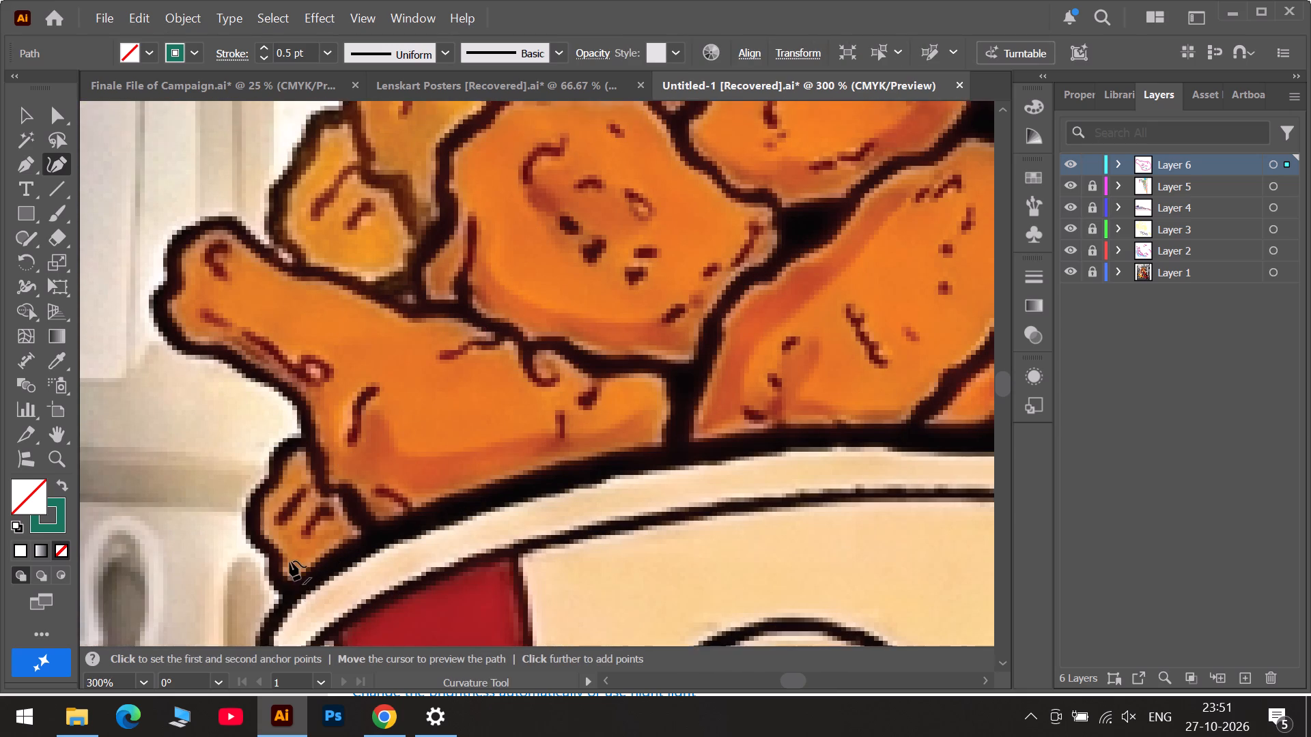
pyautogui.scroll(2, 290, 561)
pyautogui.click(246, 524)
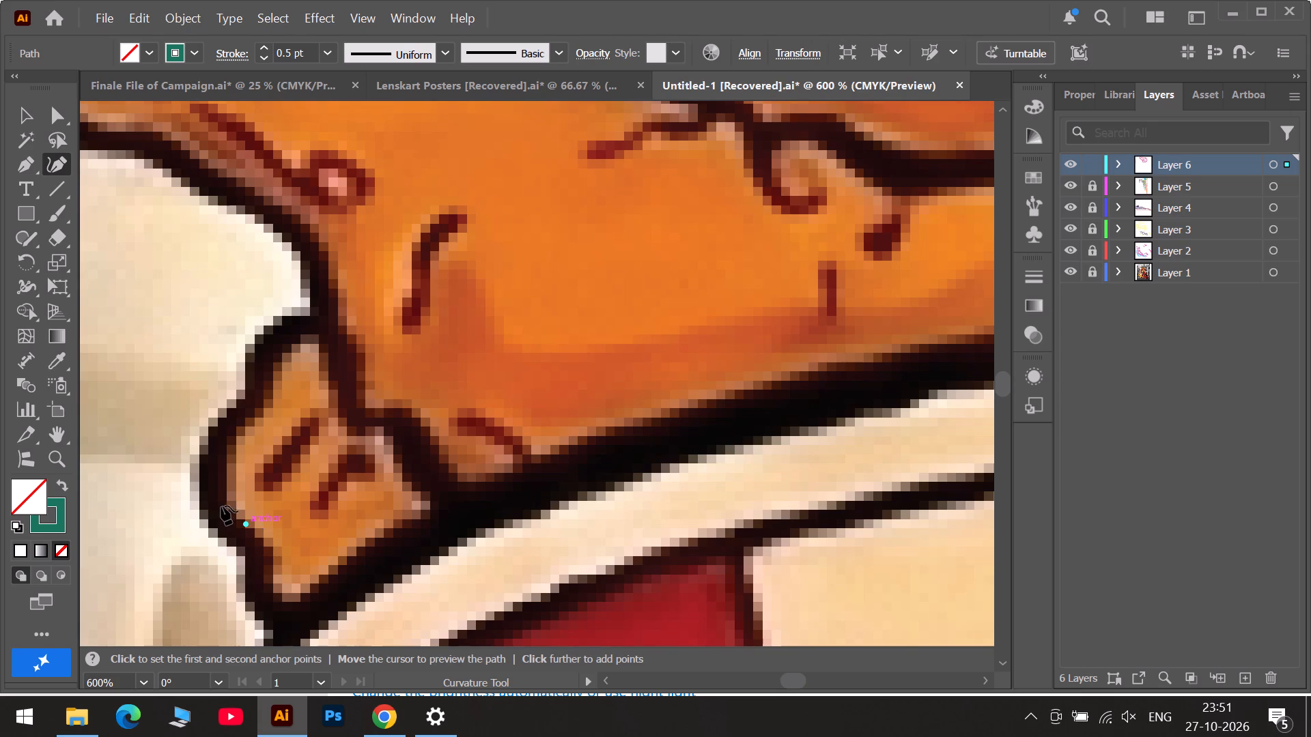
pyautogui.click(216, 495)
pyautogui.click(229, 444)
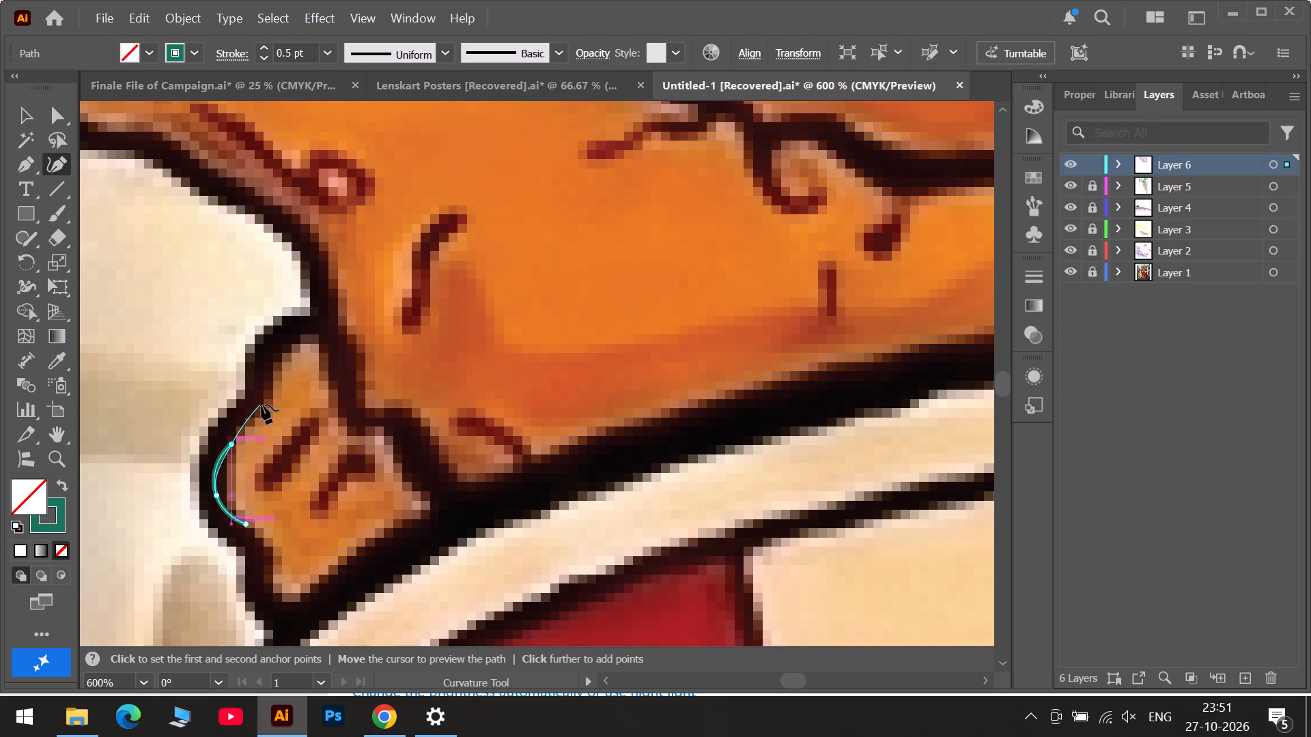
pyautogui.click(242, 422)
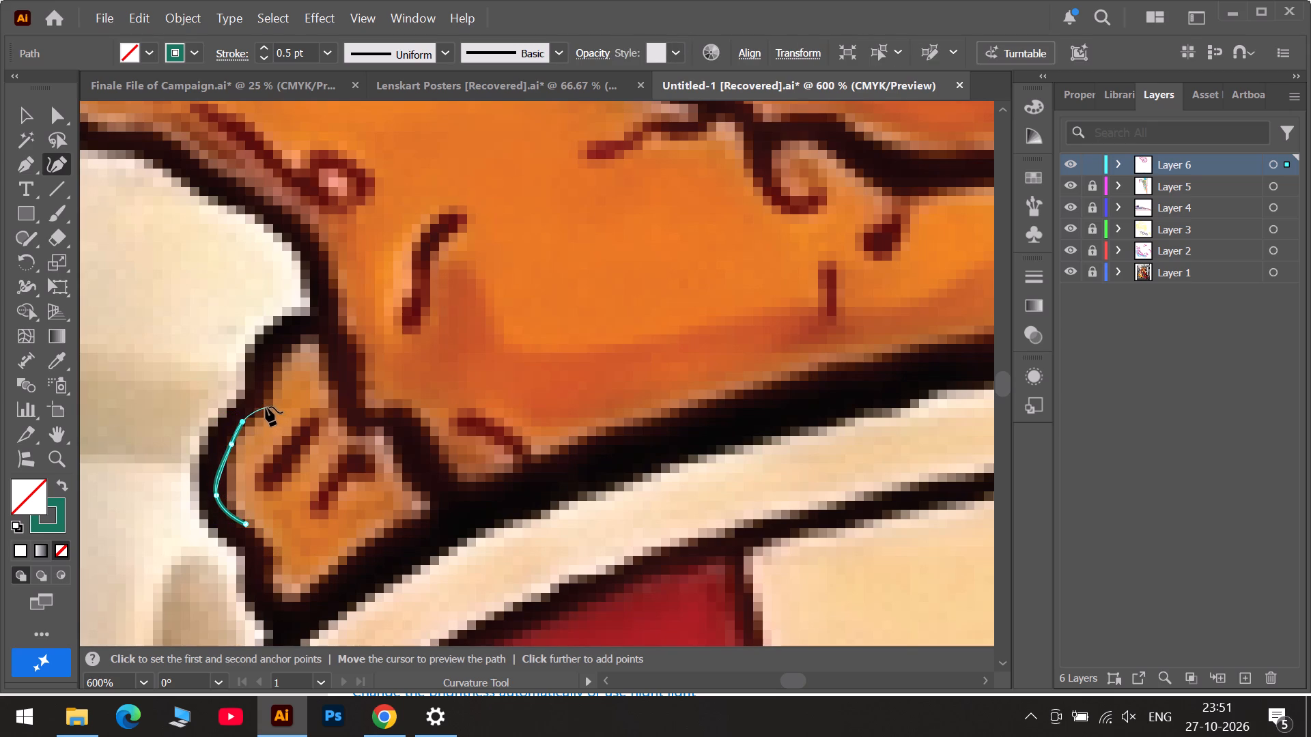
pyautogui.click(261, 411)
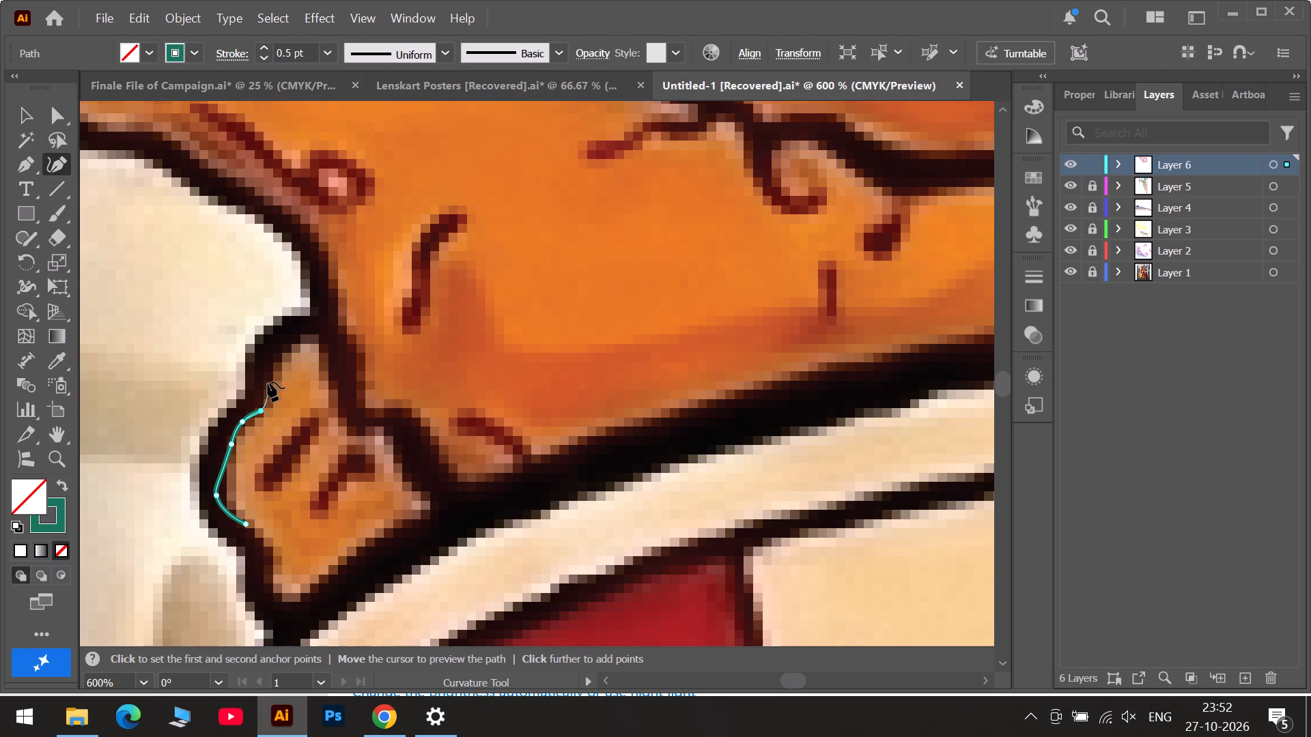
pyautogui.click(268, 382)
pyautogui.click(287, 346)
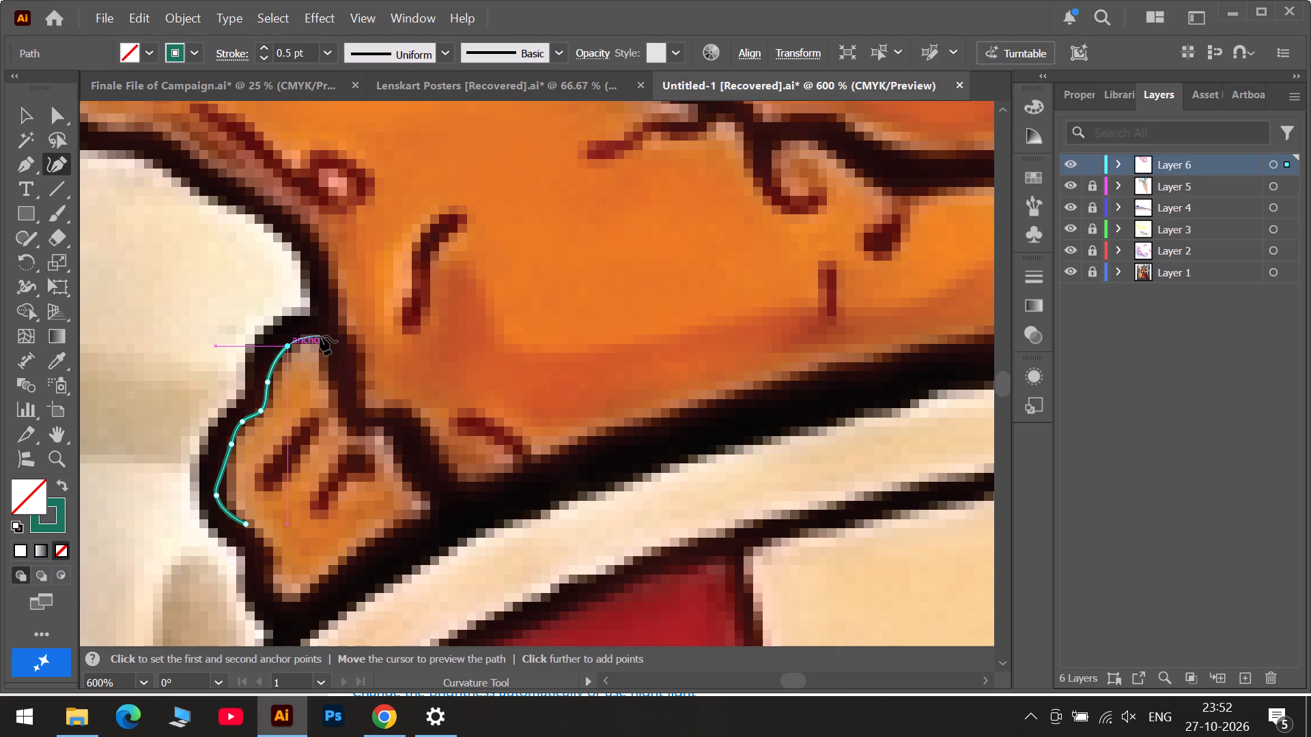
pyautogui.click(320, 336)
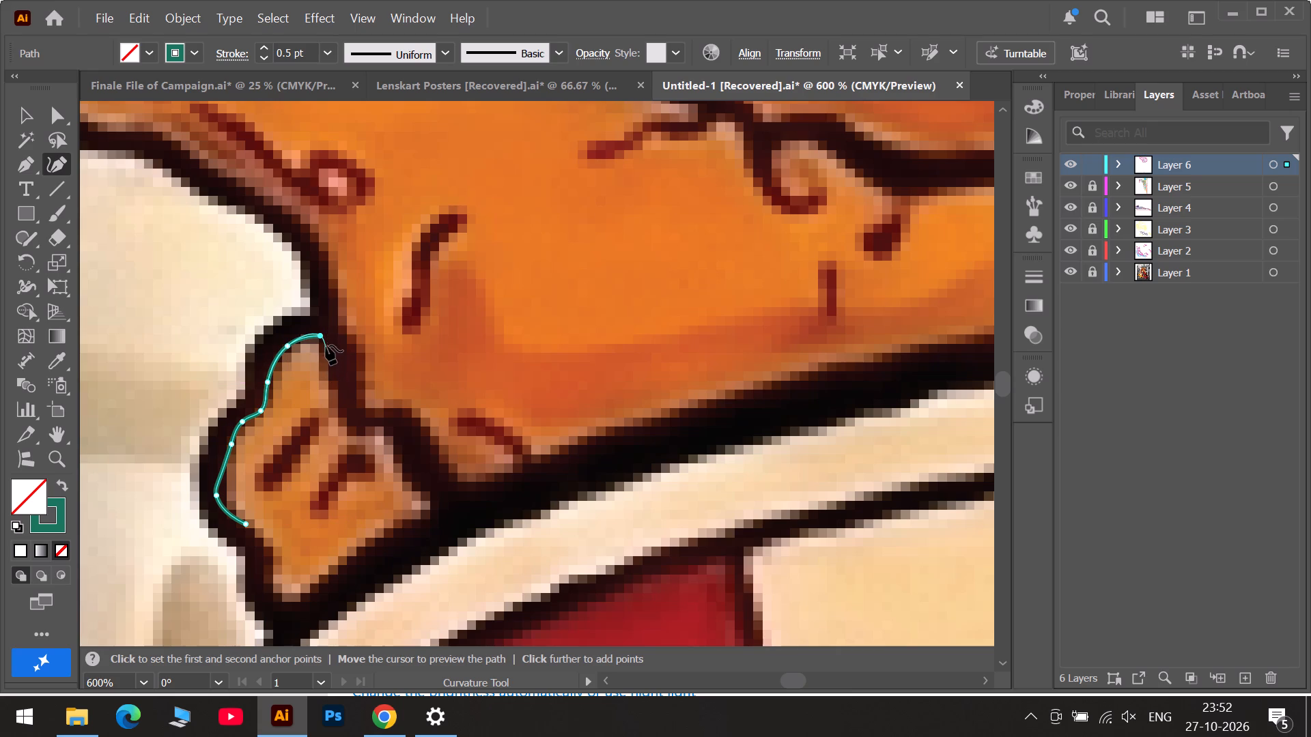
pyautogui.doubleClick(322, 338)
# Continue the small piece's path down the edge bordering the drumstick, around the notch, to a corner where it meets the bucket rim.
pyautogui.click(321, 366)
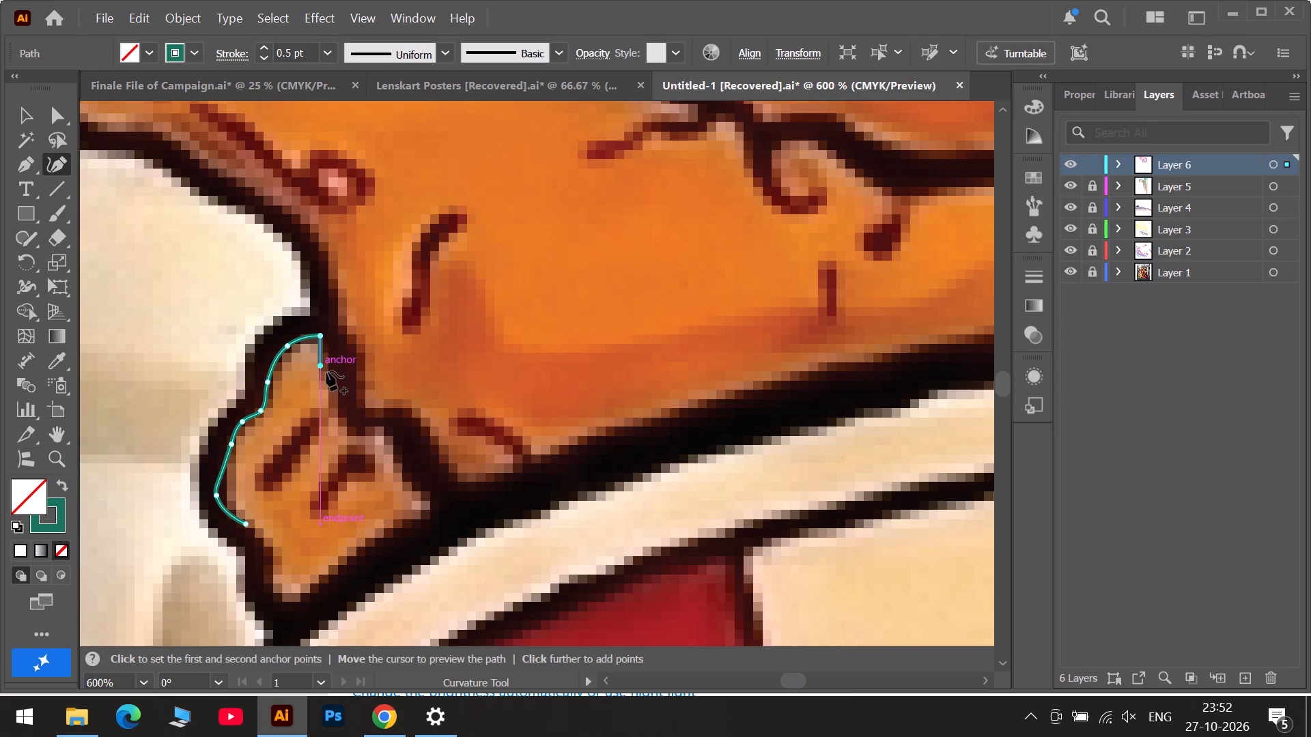
pyautogui.click(340, 385)
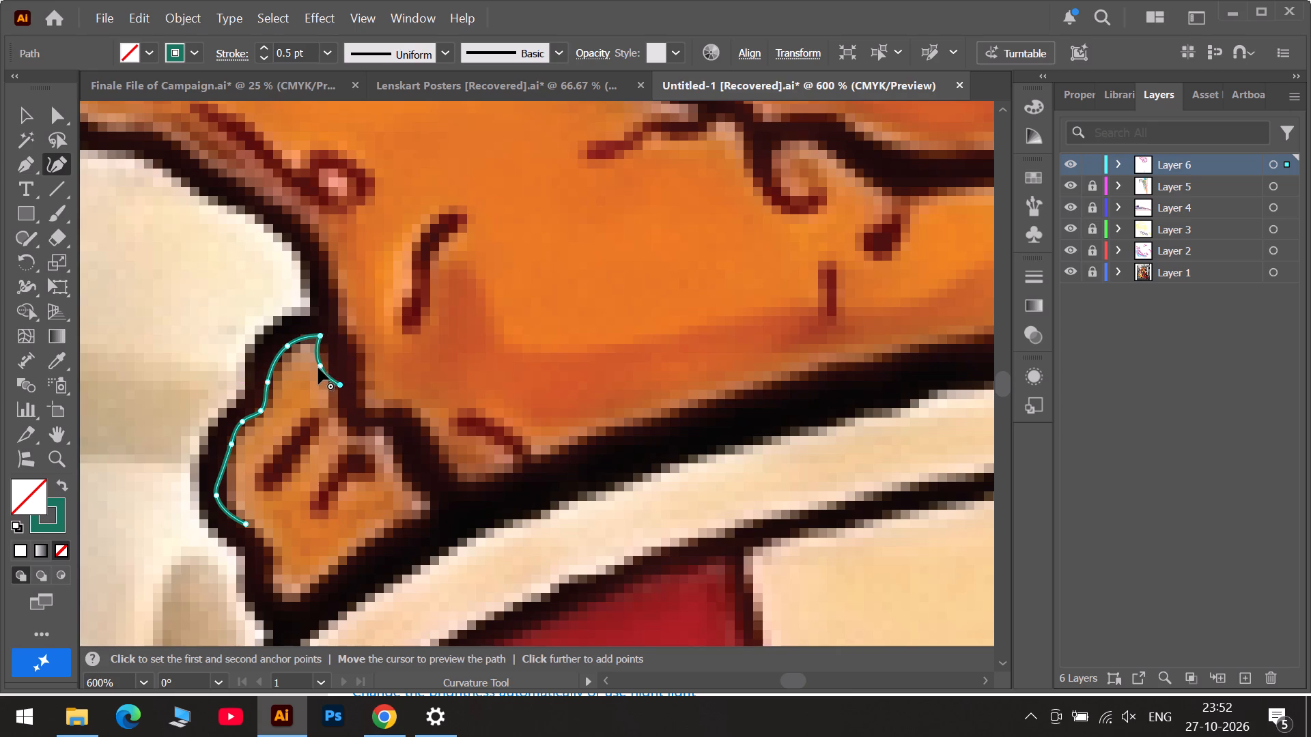
pyautogui.moveTo(320, 366); pyautogui.dragTo(326, 364)
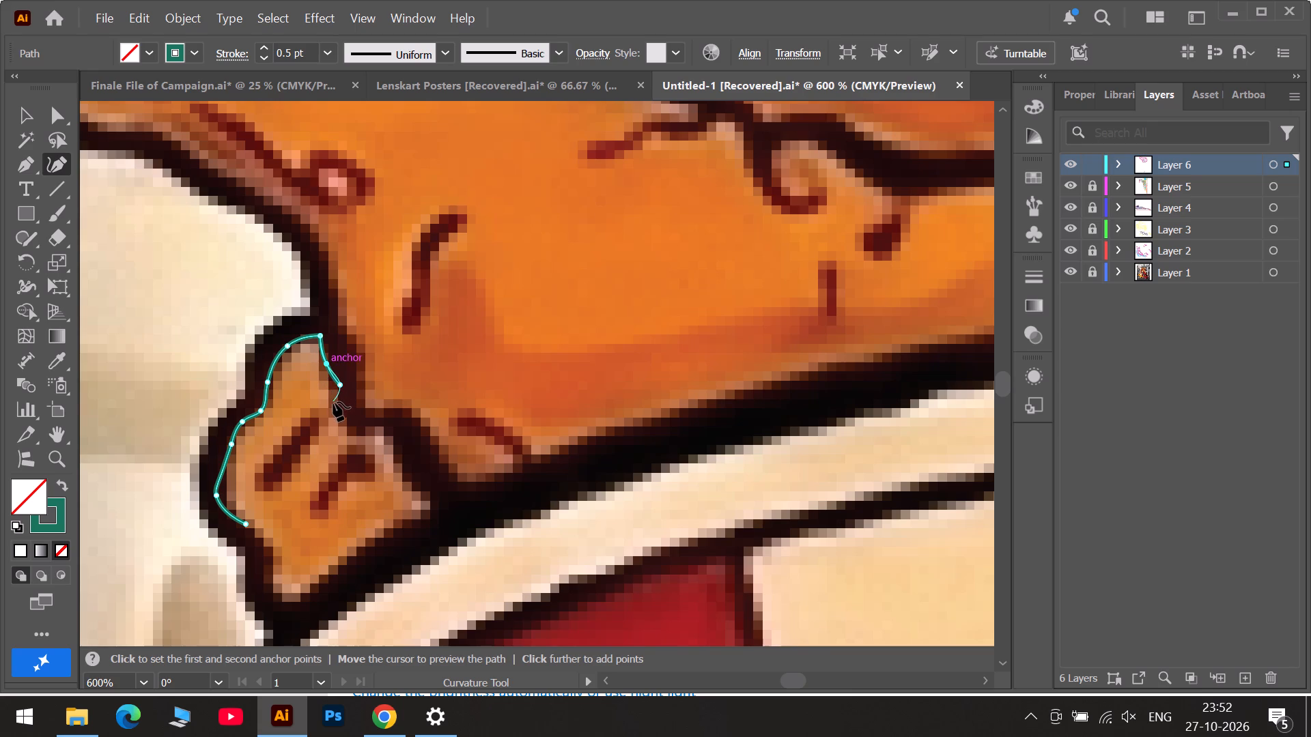
pyautogui.click(342, 406)
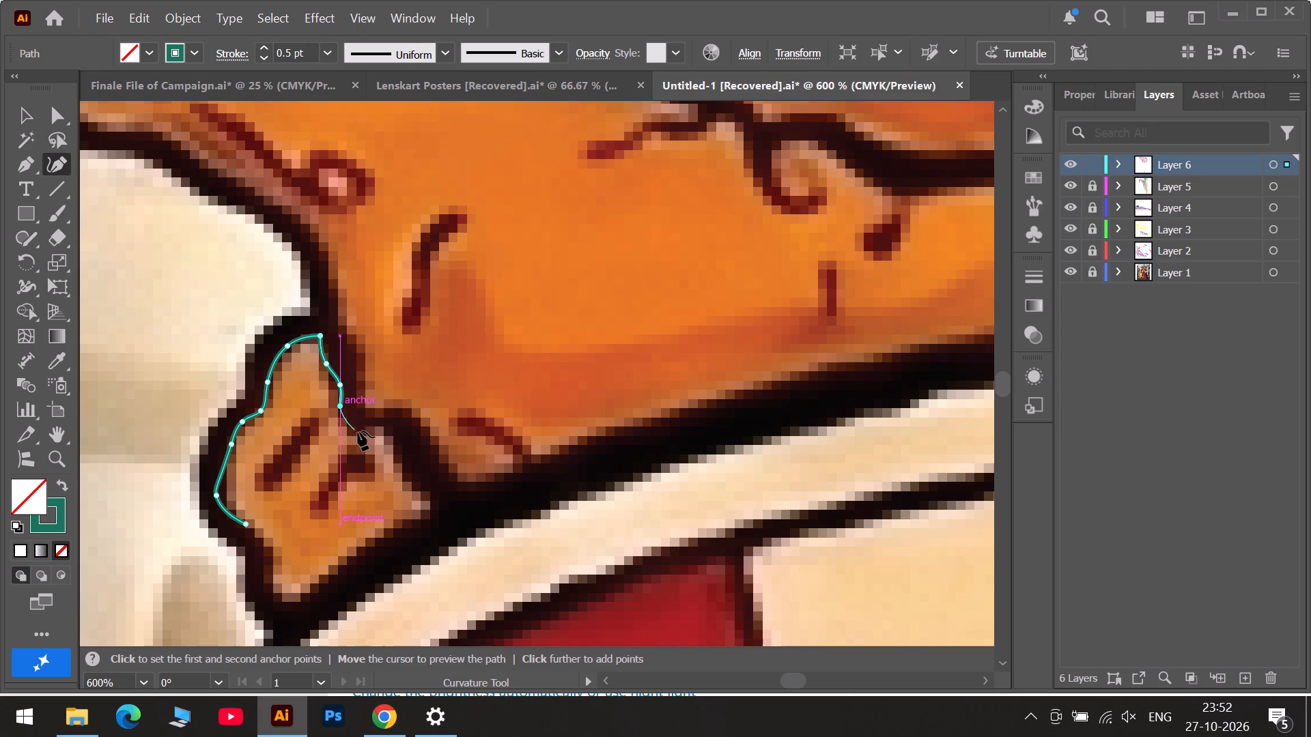
pyautogui.click(358, 432)
pyautogui.click(385, 424)
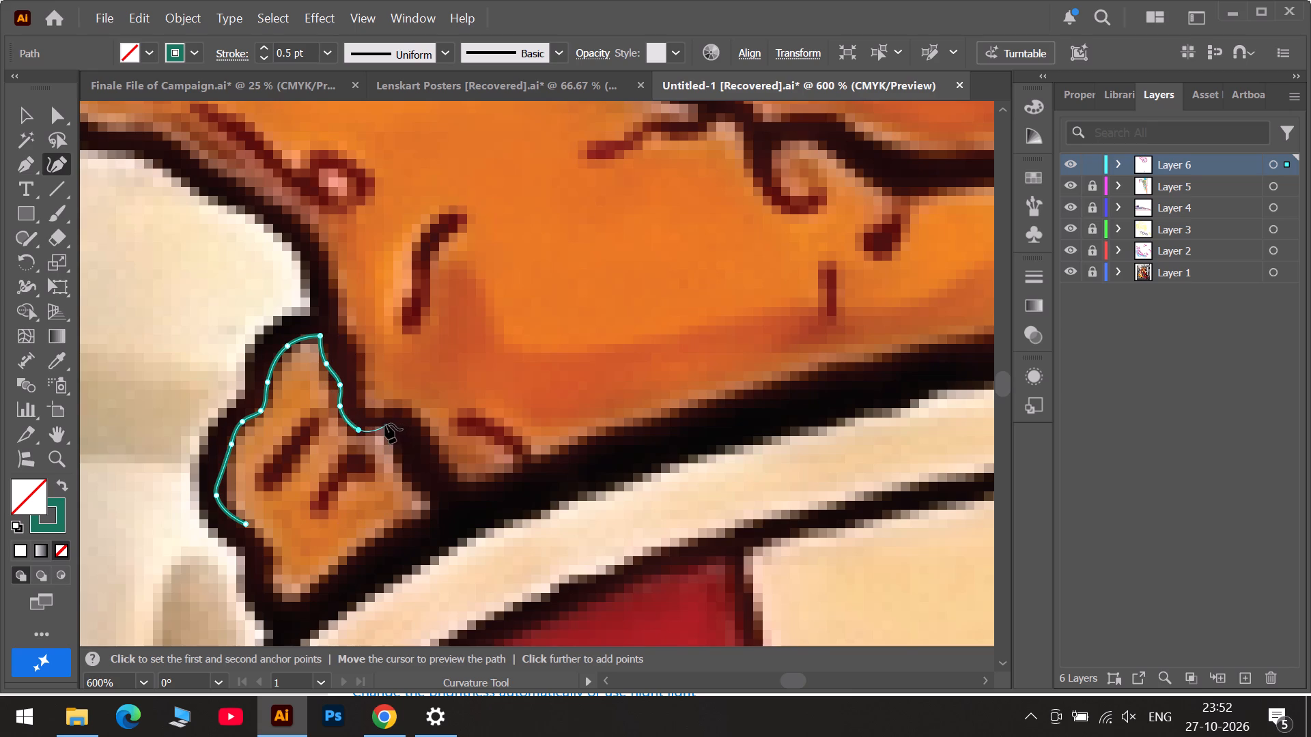
pyautogui.click(396, 463)
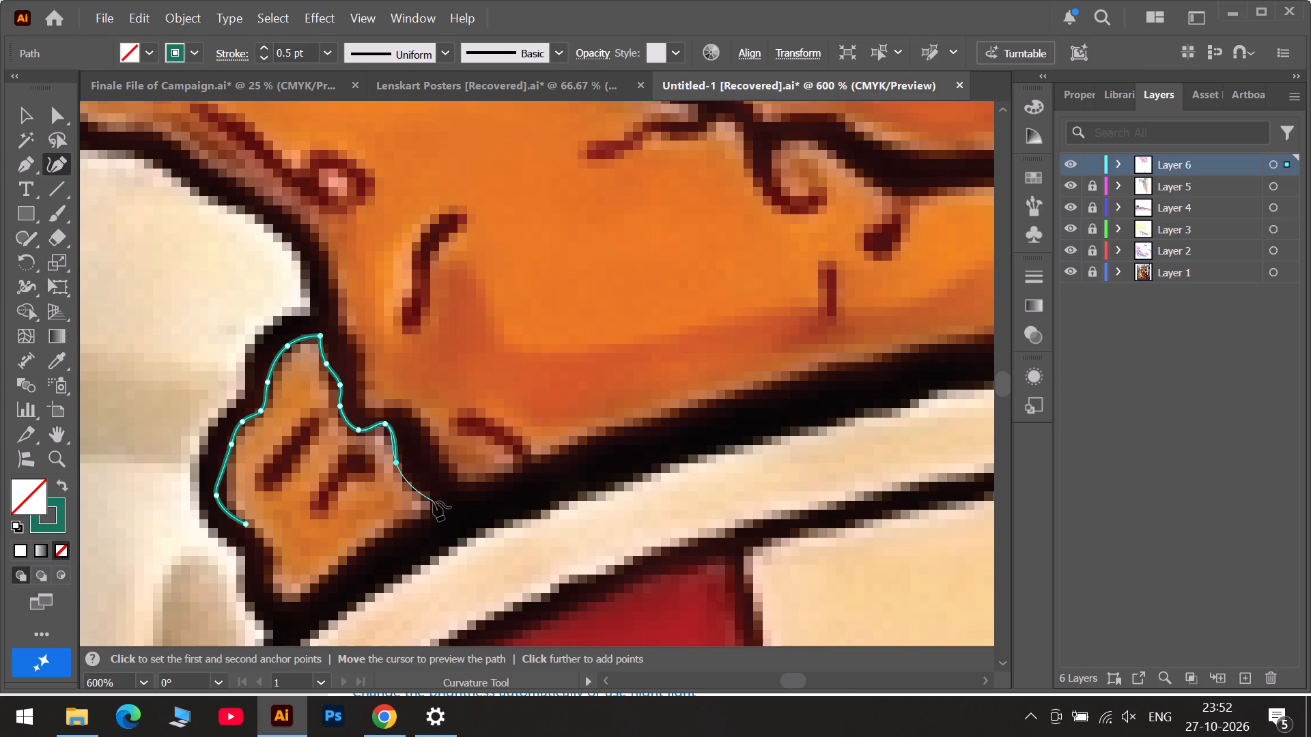
pyautogui.click(431, 492)
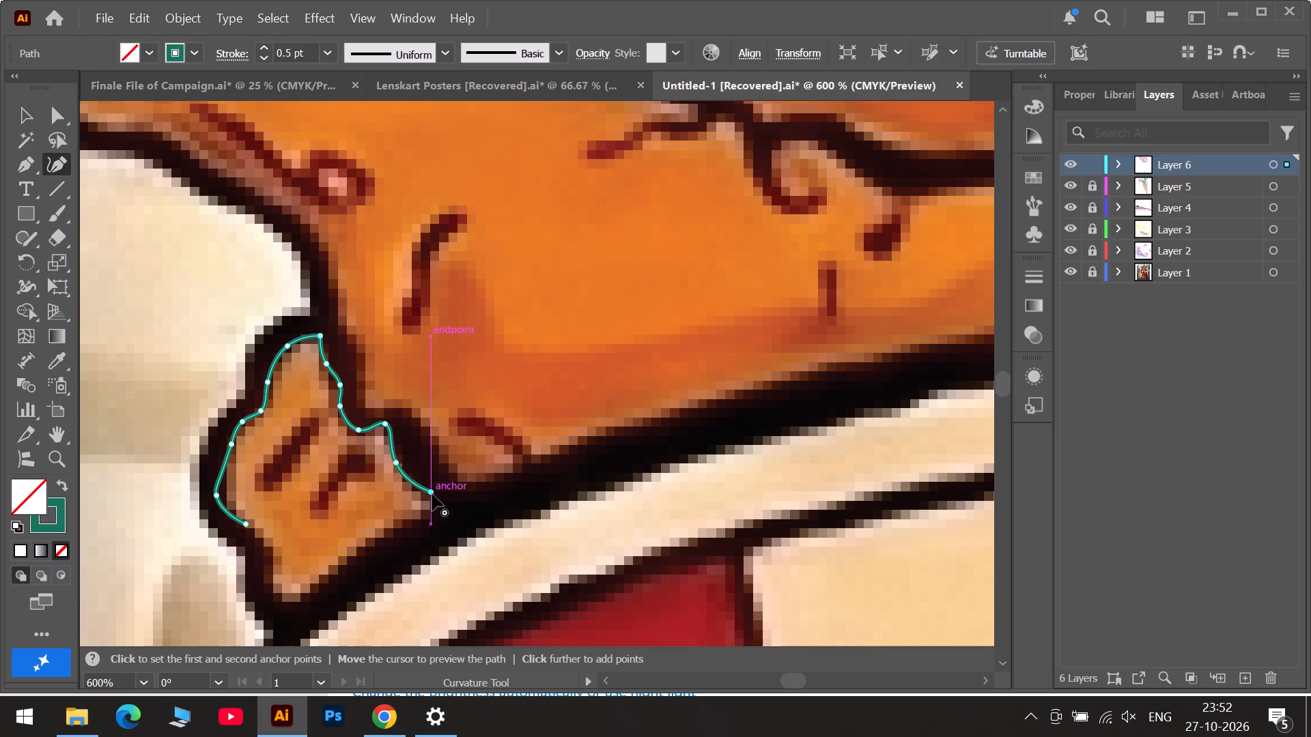
pyautogui.click(432, 512)
pyautogui.click(428, 487)
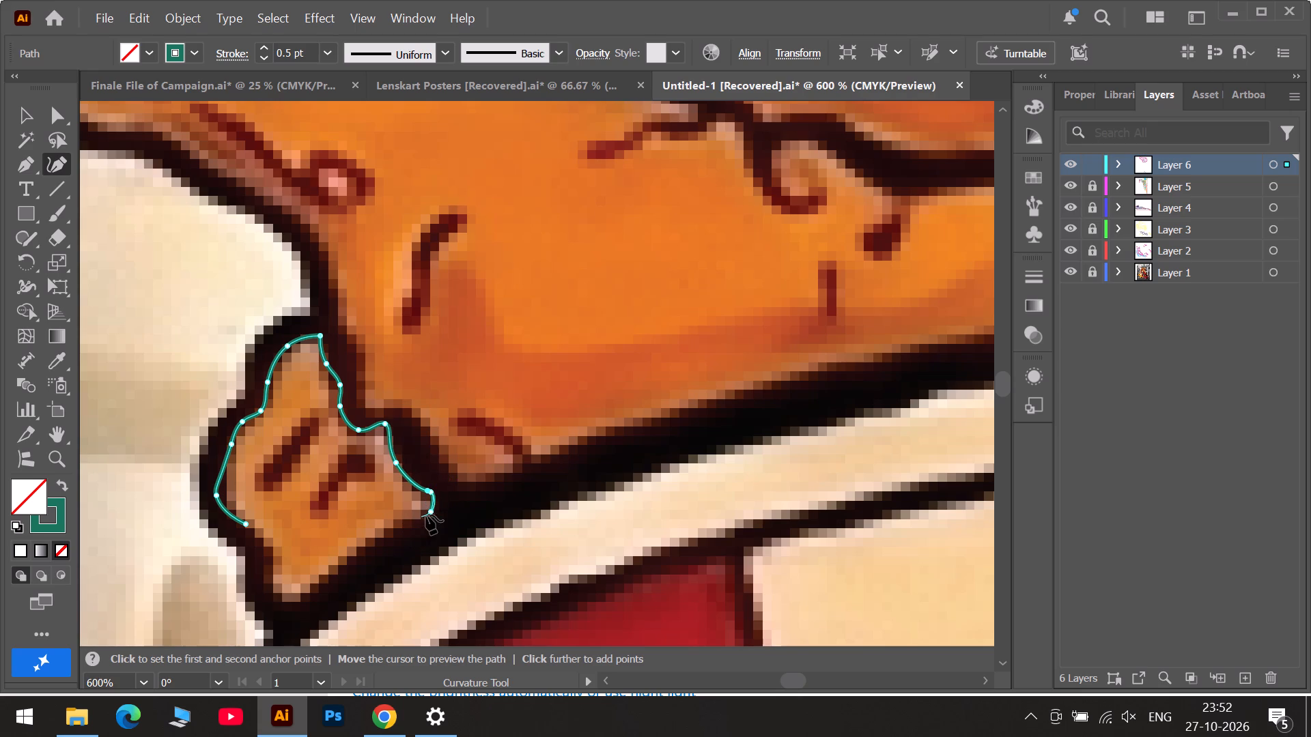
pyautogui.doubleClick(429, 513)
# Trace the small piece's lower edge along the bucket rim and around its bottom tip, closing the path at the starting point.
pyautogui.click(399, 523)
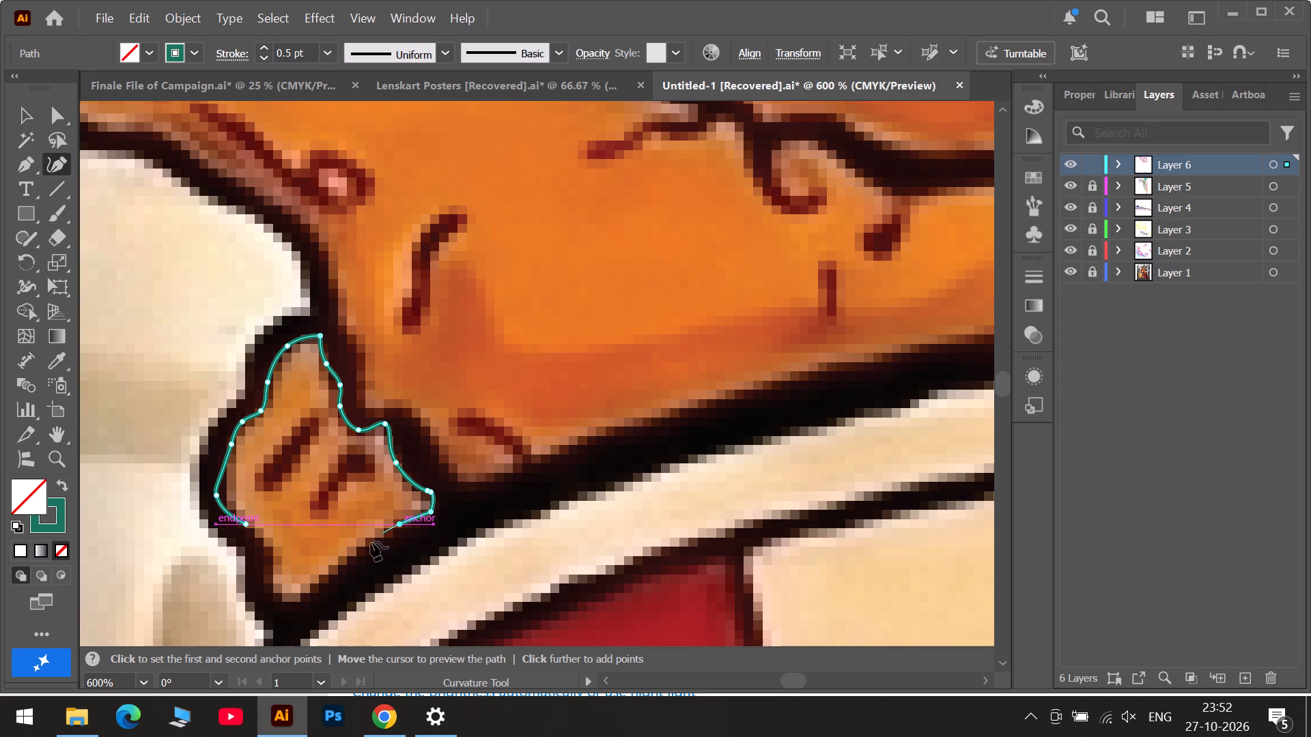
pyautogui.click(345, 560)
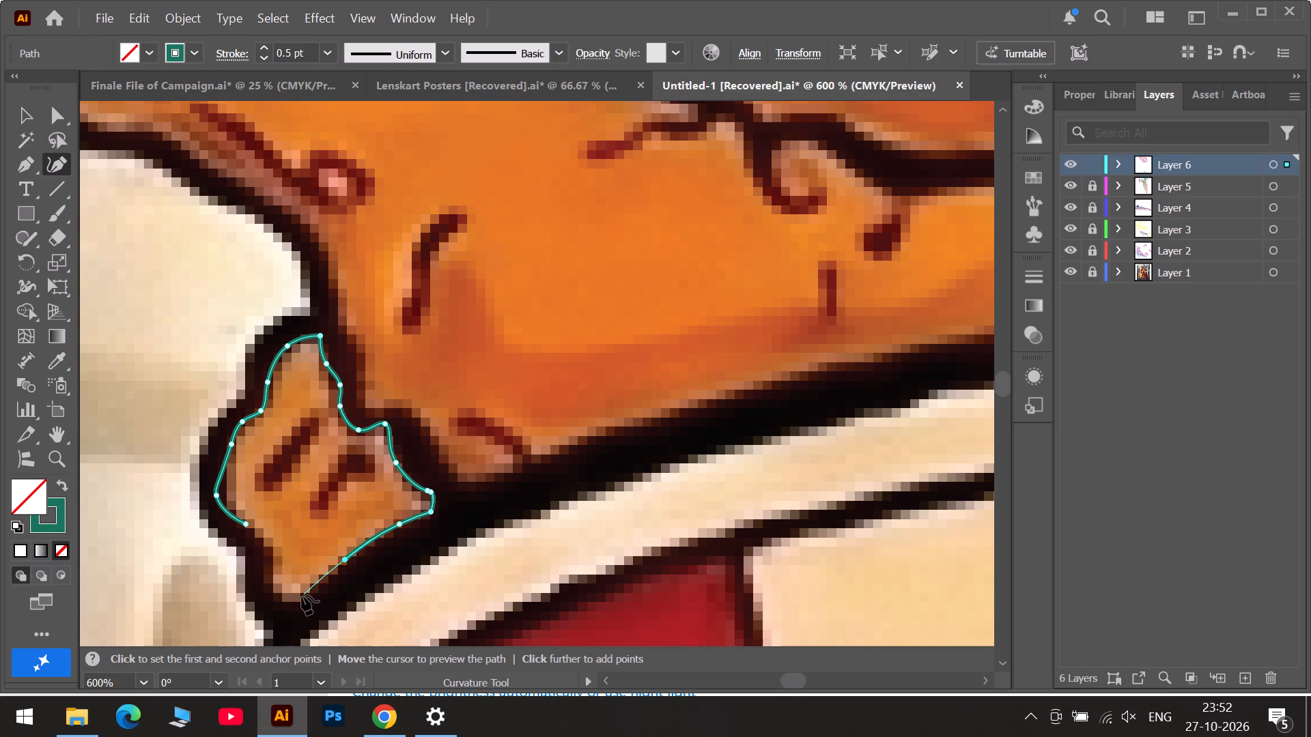
pyautogui.click(306, 600)
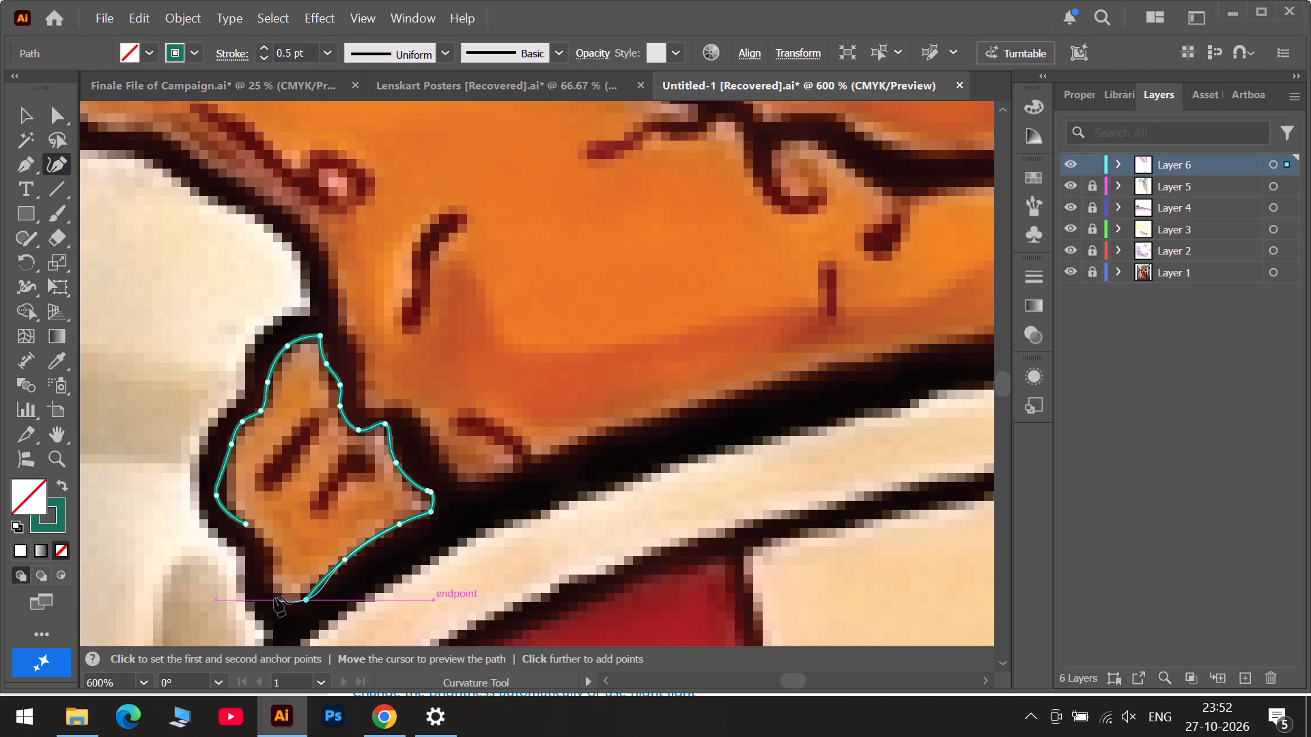
pyautogui.click(277, 593)
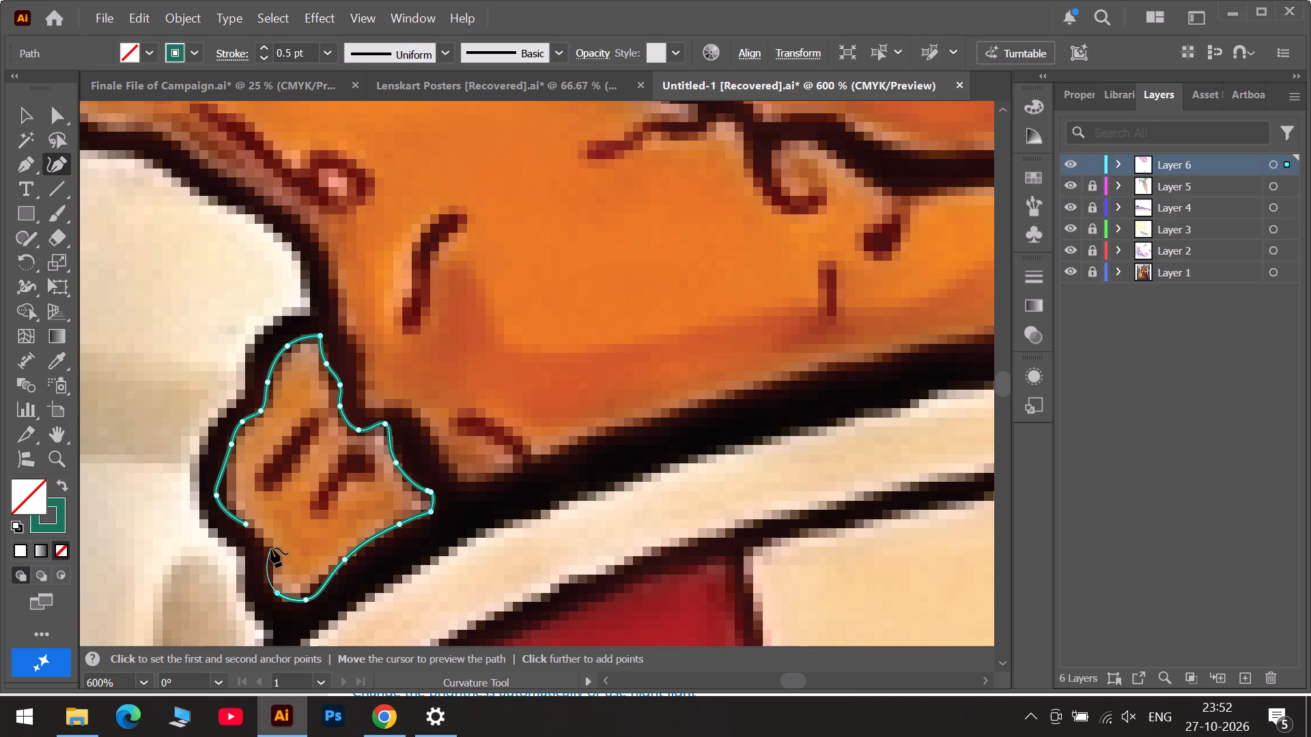
pyautogui.click(271, 548)
pyautogui.click(247, 526)
pyautogui.click(247, 526)
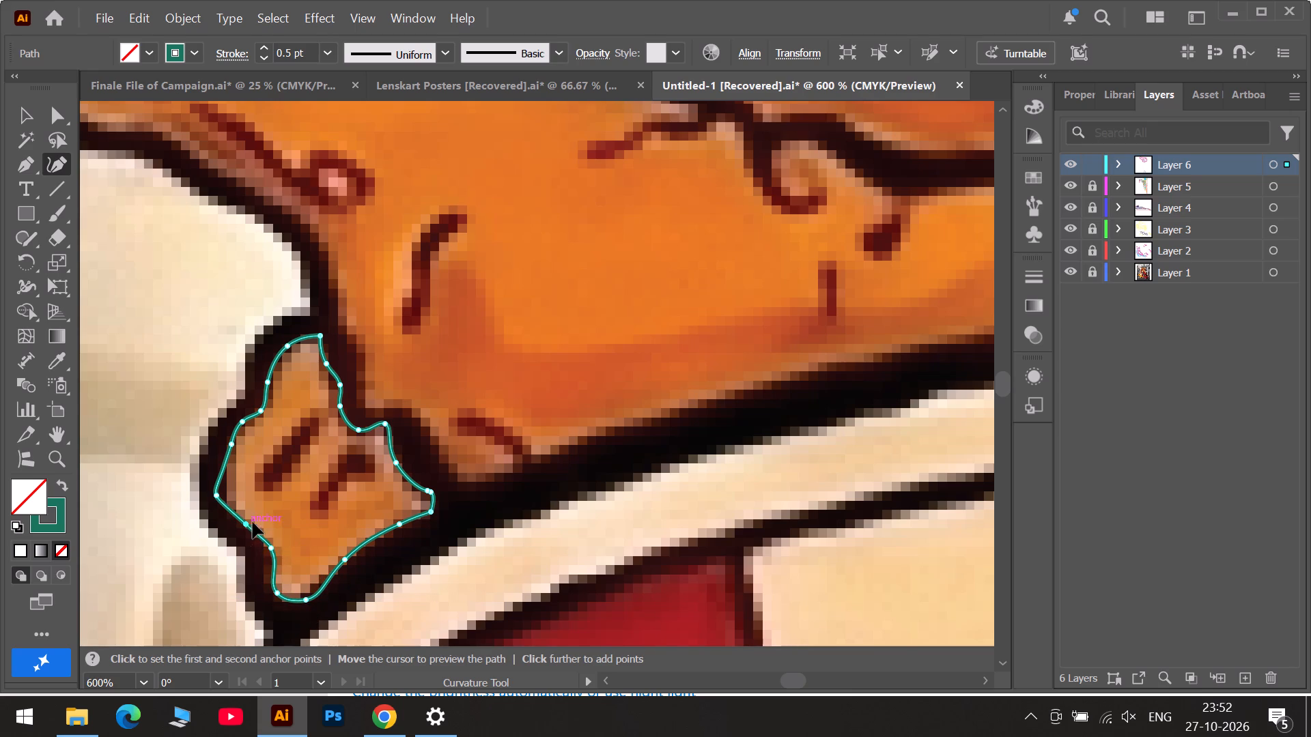
# Refine the small piece's closed outline by shifting the points on its outer bulge and bottom tip to fit the orange area.
pyautogui.moveTo(217, 494); pyautogui.dragTo(217, 497)
pyautogui.moveTo(217, 497); pyautogui.dragTo(218, 505)
pyautogui.moveTo(253, 519); pyautogui.dragTo(249, 528)
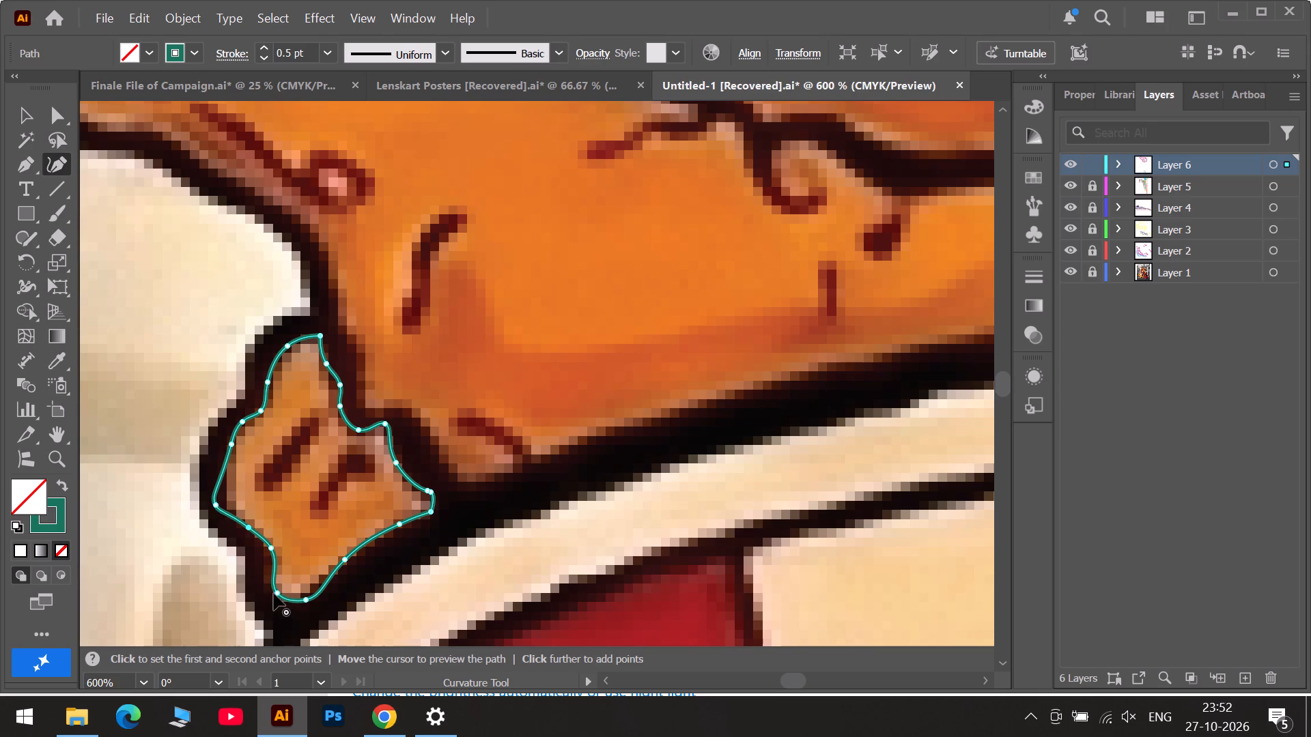
pyautogui.click(277, 592)
pyautogui.moveTo(306, 599); pyautogui.dragTo(299, 598)
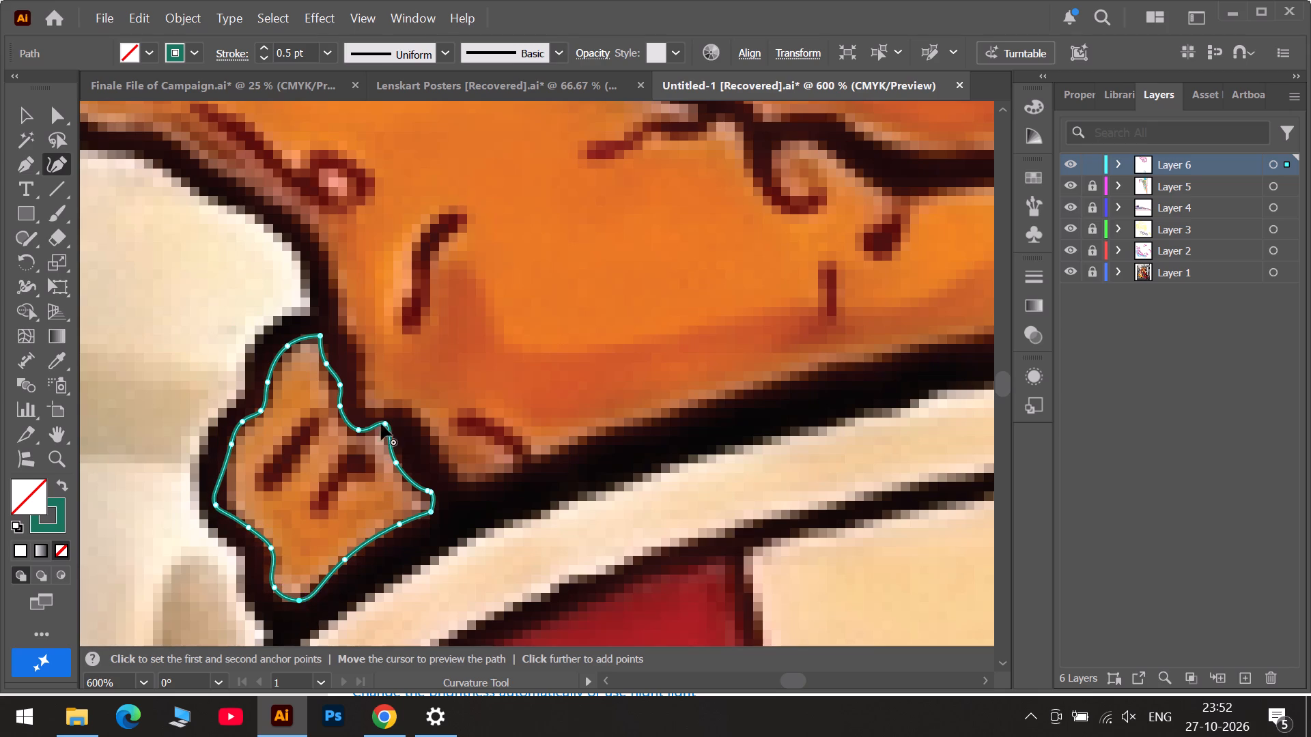
# Start a Curvature path on the large drumstick, tracing the inner edge around the lower half of its bone-end knob to the start of the underside.
pyautogui.scroll(5, 381, 414)
pyautogui.keyDown('alt'); pyautogui.scroll(-2, 367, 402); pyautogui.keyUp('alt')
pyautogui.scroll(5, 269, 350)
pyautogui.keyDown('alt'); pyautogui.scroll(2, 227, 346); pyautogui.keyUp('alt')
pyautogui.click(219, 313)
pyautogui.click(203, 330)
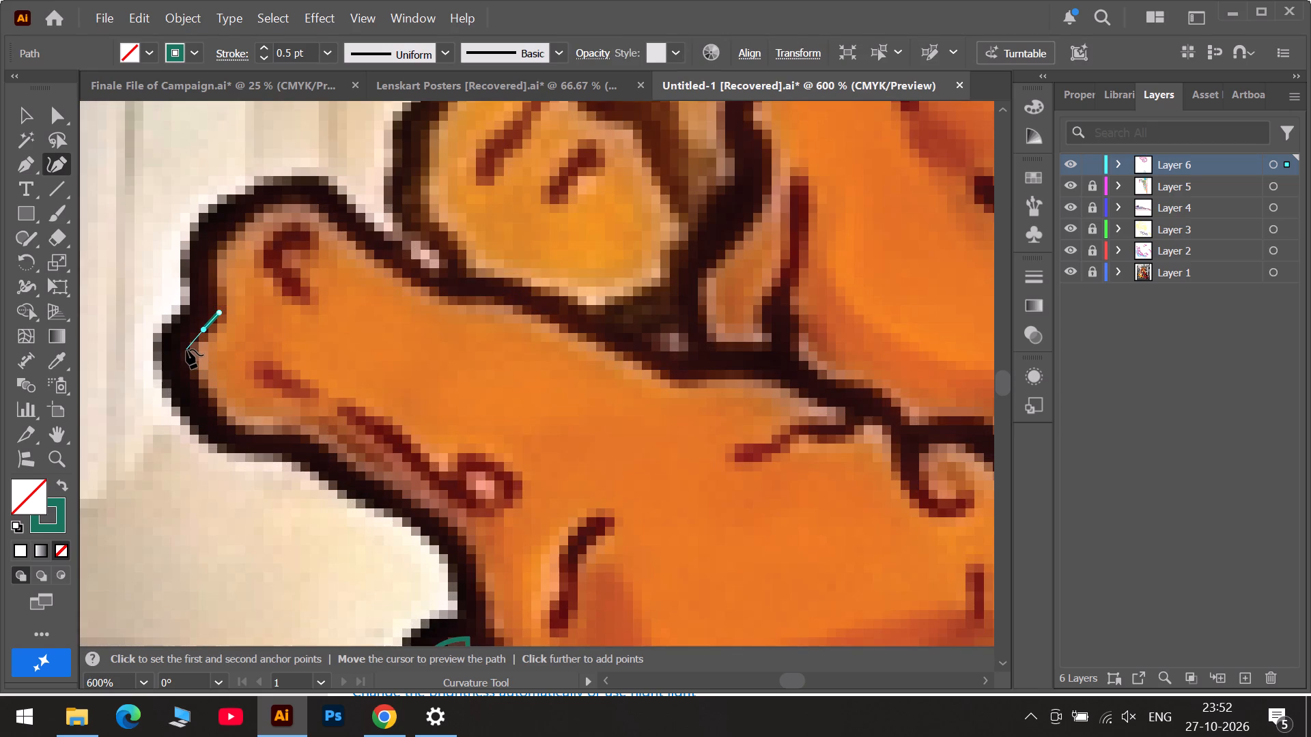
pyautogui.click(186, 349)
pyautogui.click(204, 385)
pyautogui.click(231, 432)
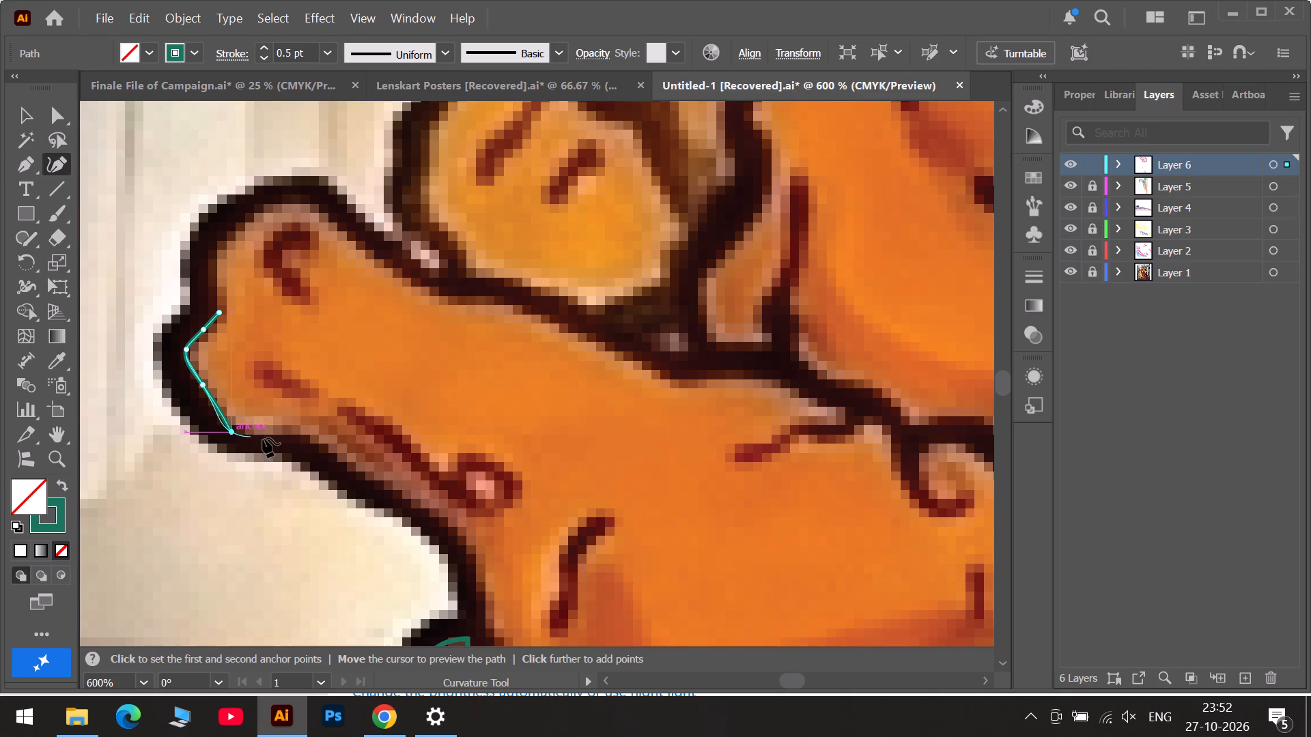
pyautogui.click(274, 433)
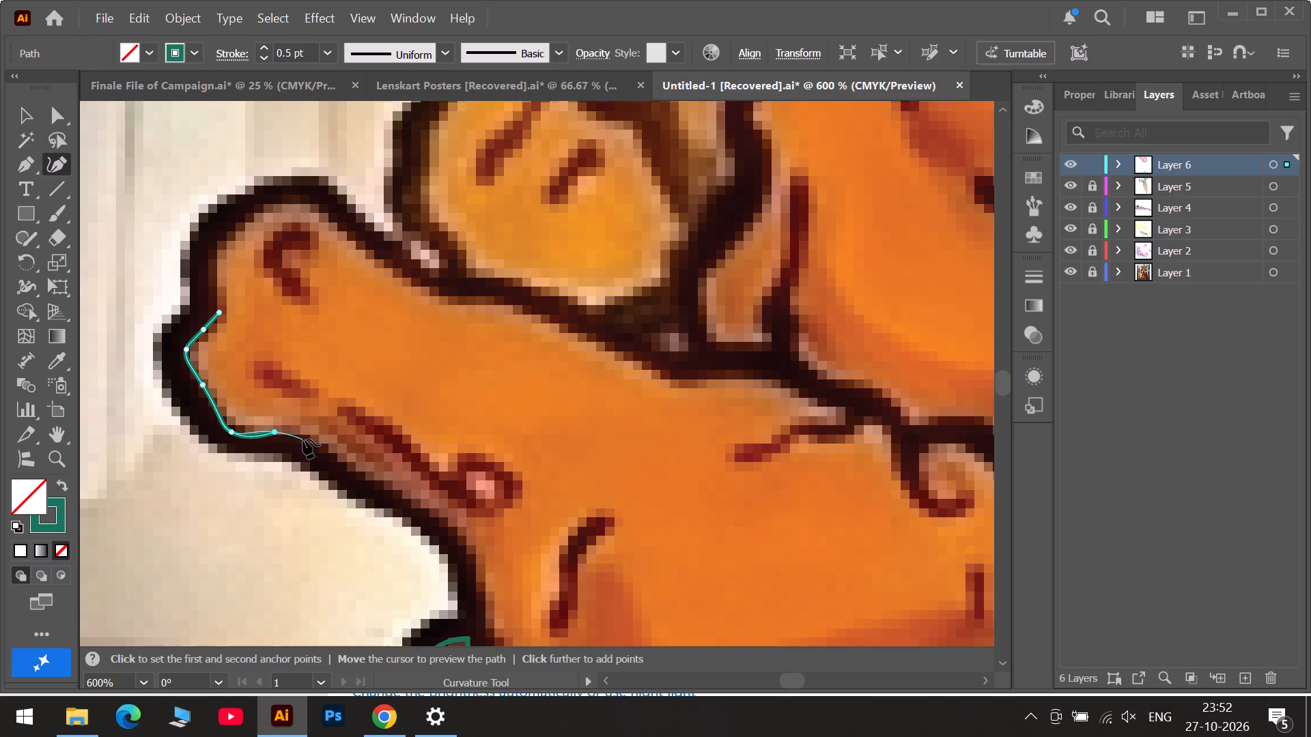
pyautogui.click(317, 439)
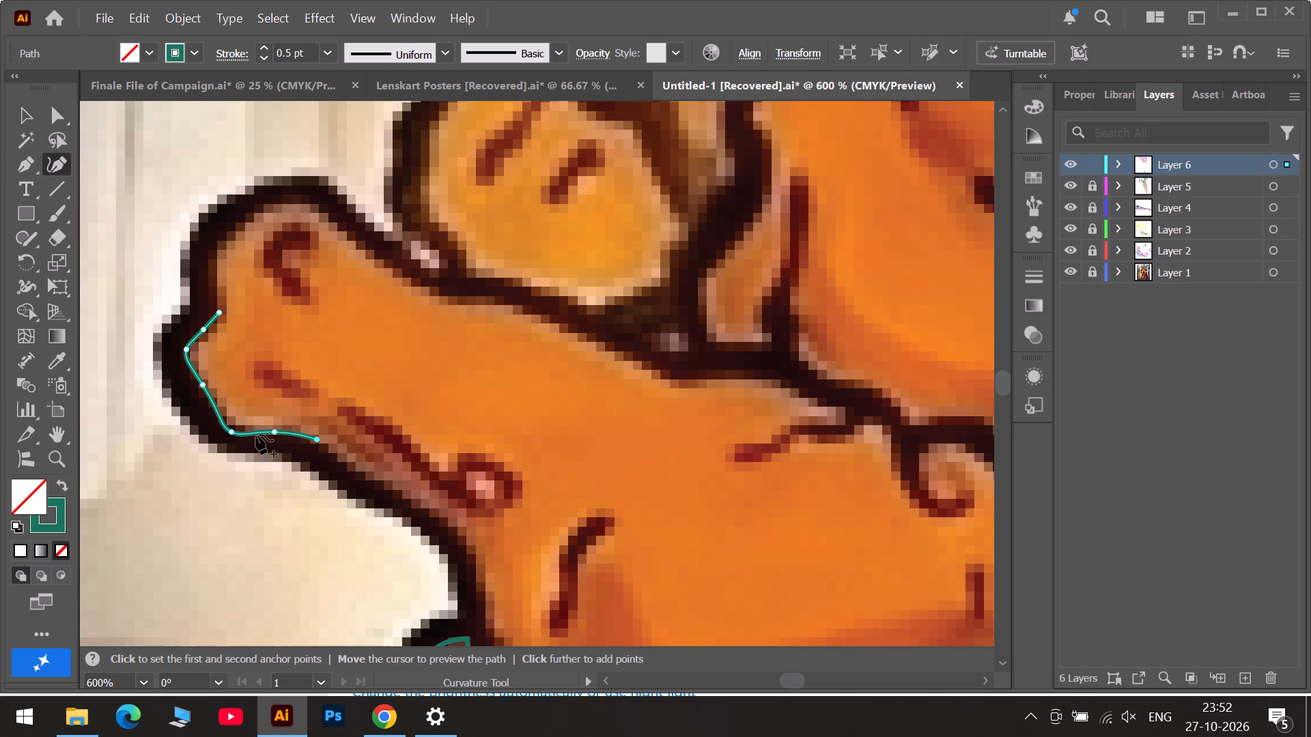
pyautogui.click(252, 432)
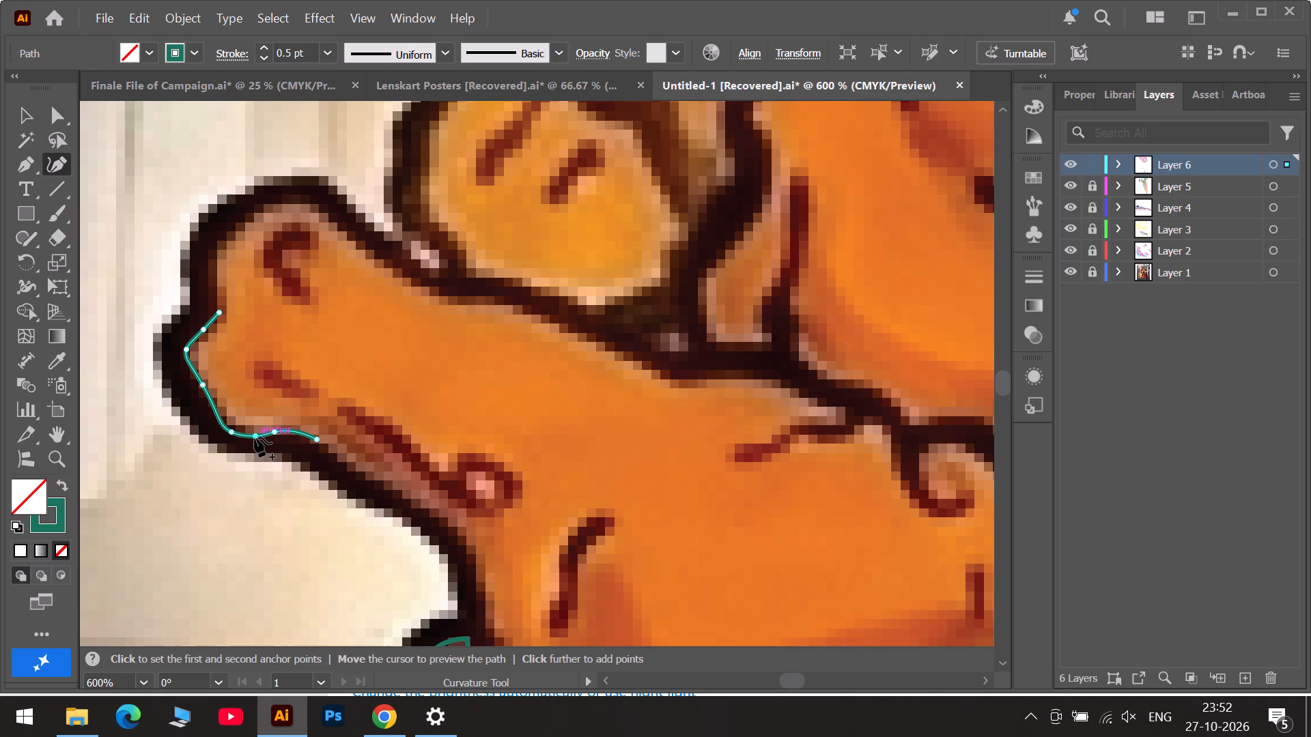
# Continue the drumstick path down its underside to beside the small piece's tip, adjusting and adding points to fit the orange edge.
pyautogui.click(351, 470)
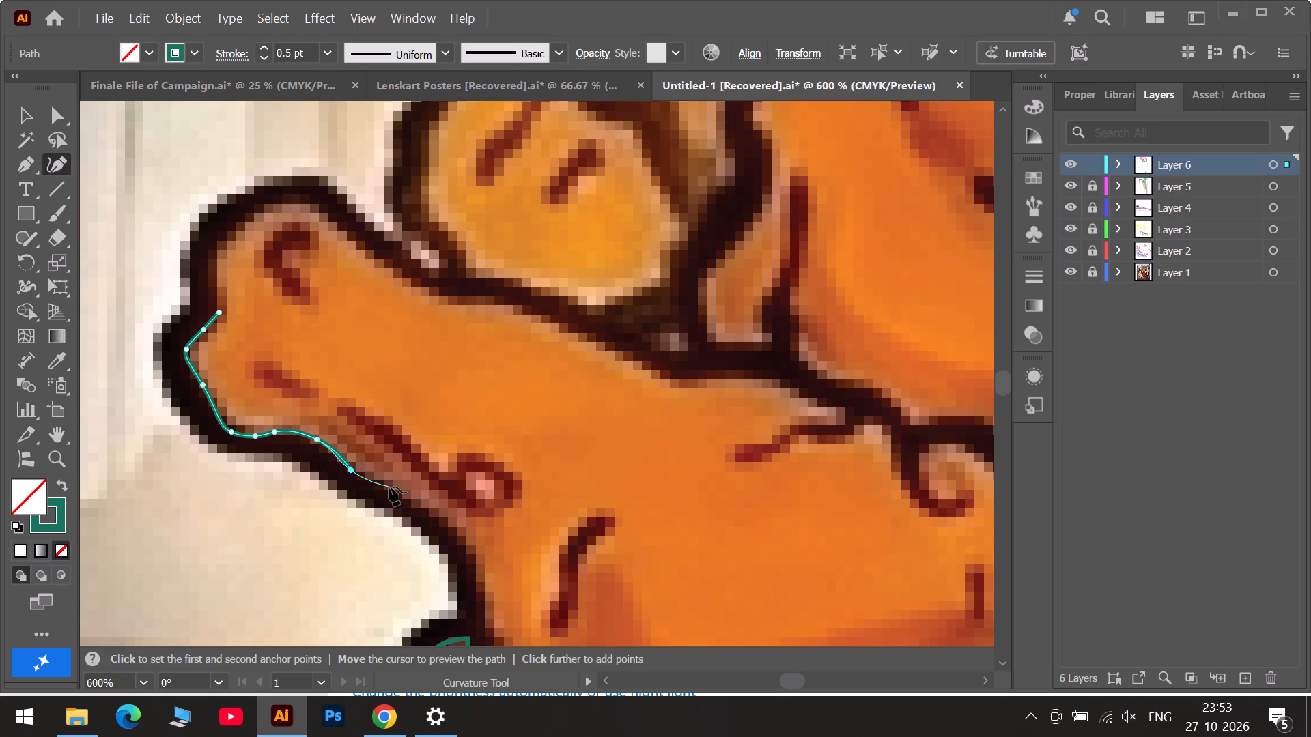
pyautogui.click(389, 487)
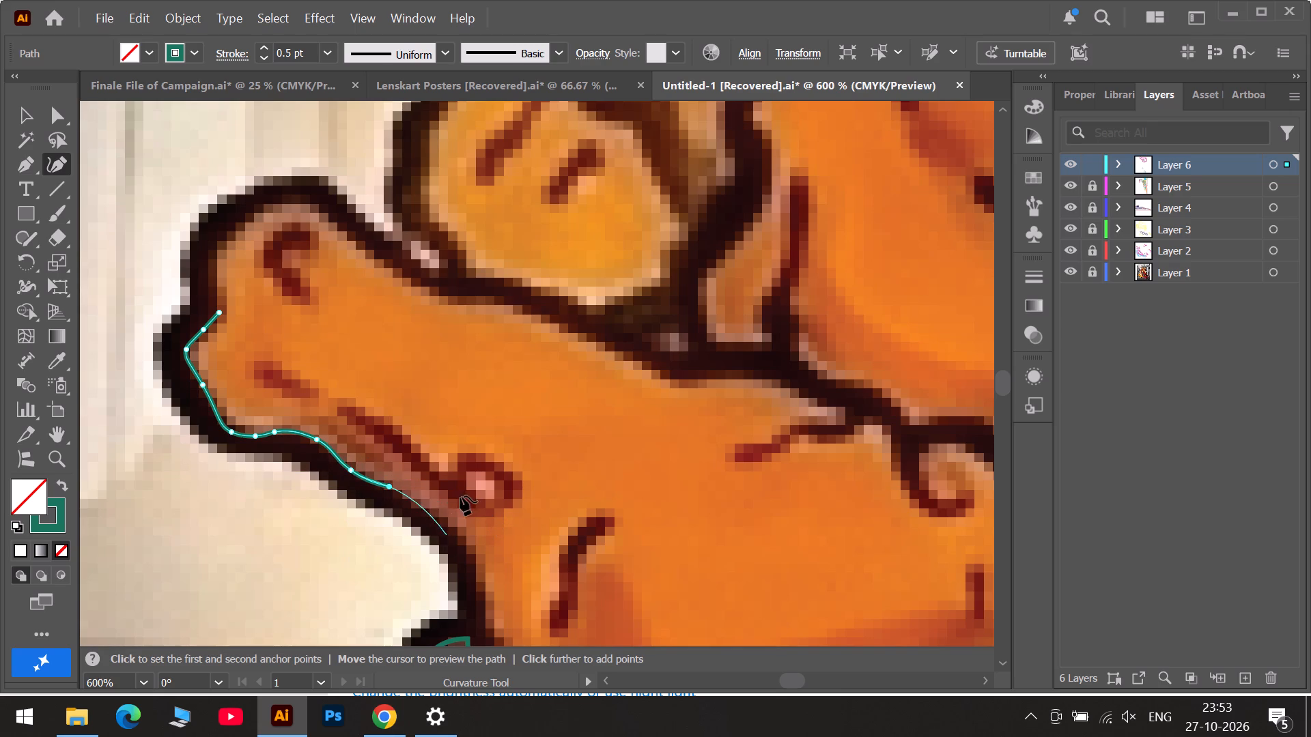
pyautogui.click(456, 535)
pyautogui.scroll(-6, 463, 536)
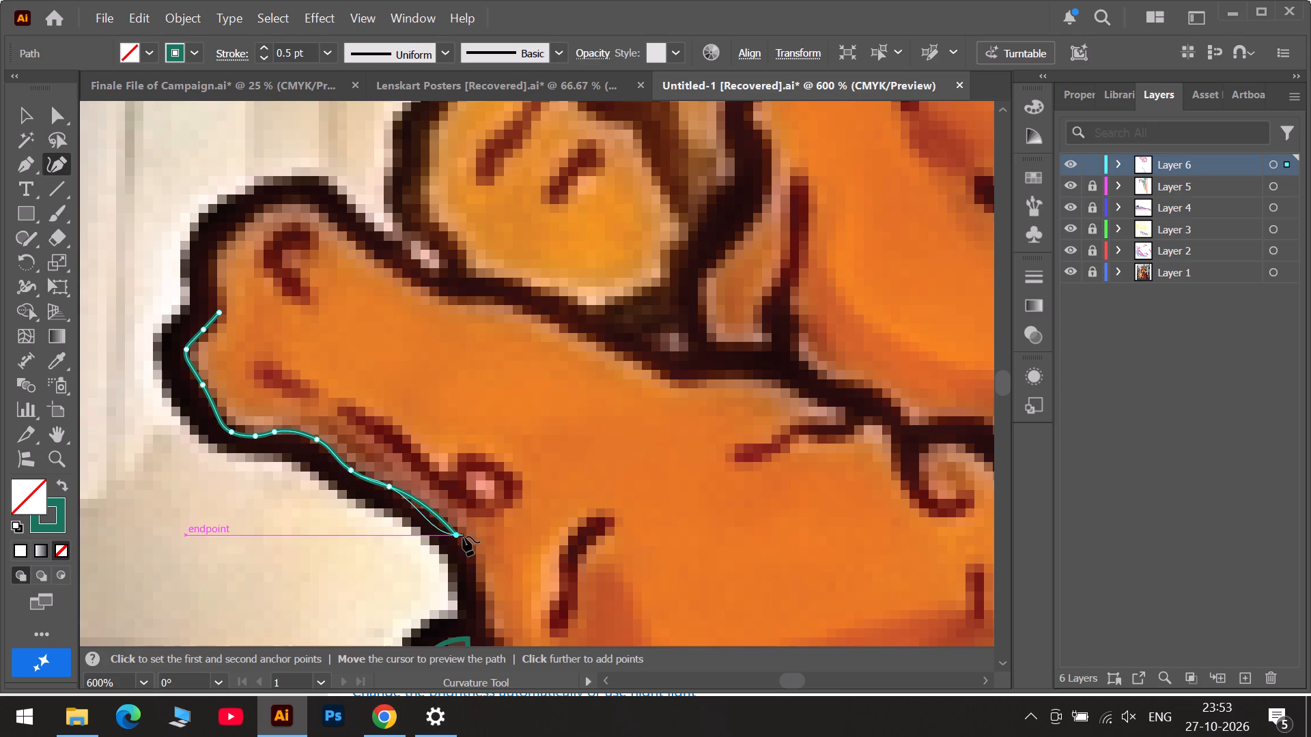
pyautogui.click(485, 525)
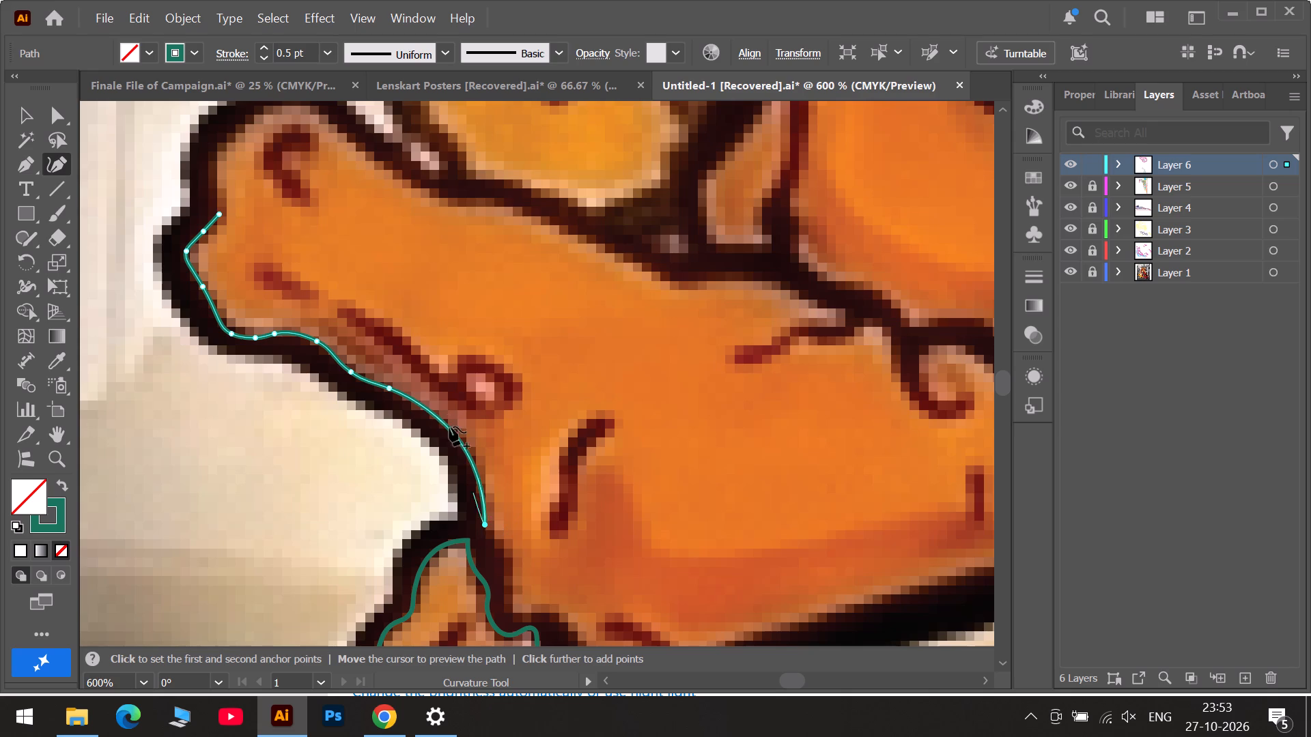
pyautogui.moveTo(390, 388); pyautogui.dragTo(407, 405)
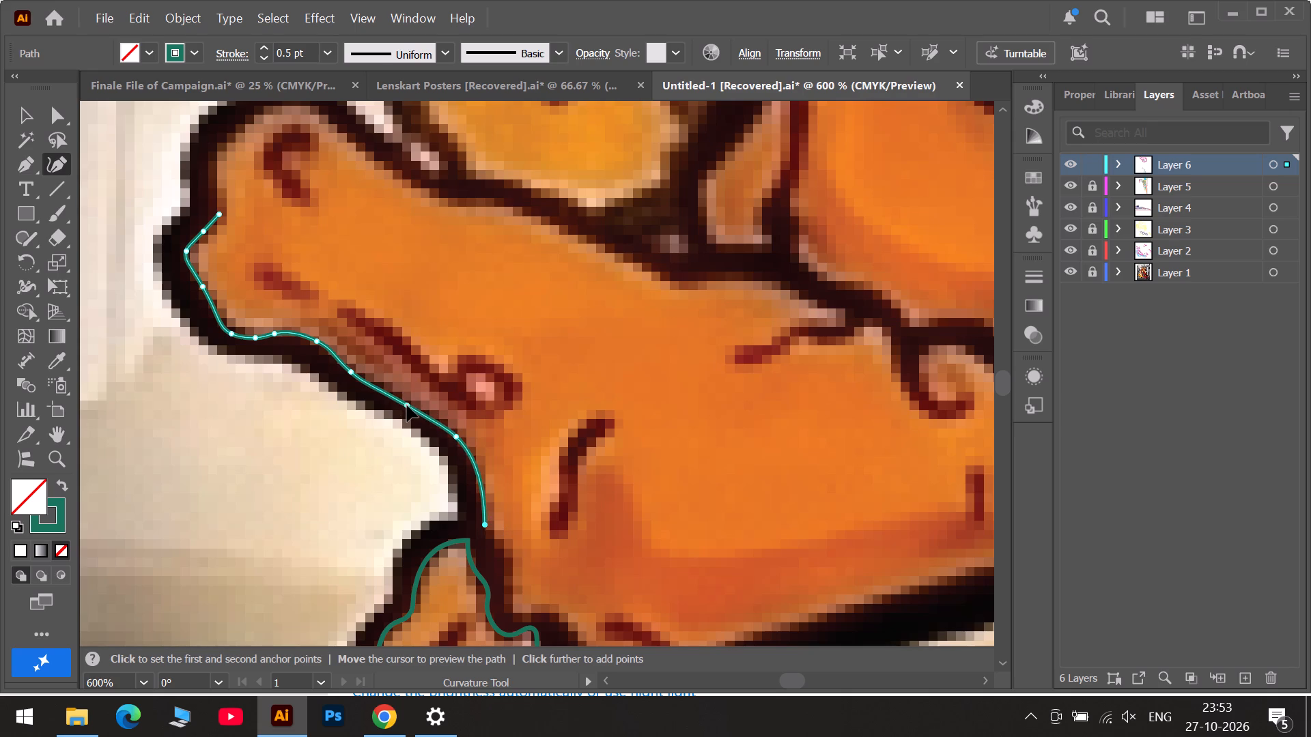
pyautogui.moveTo(407, 405); pyautogui.dragTo(409, 404)
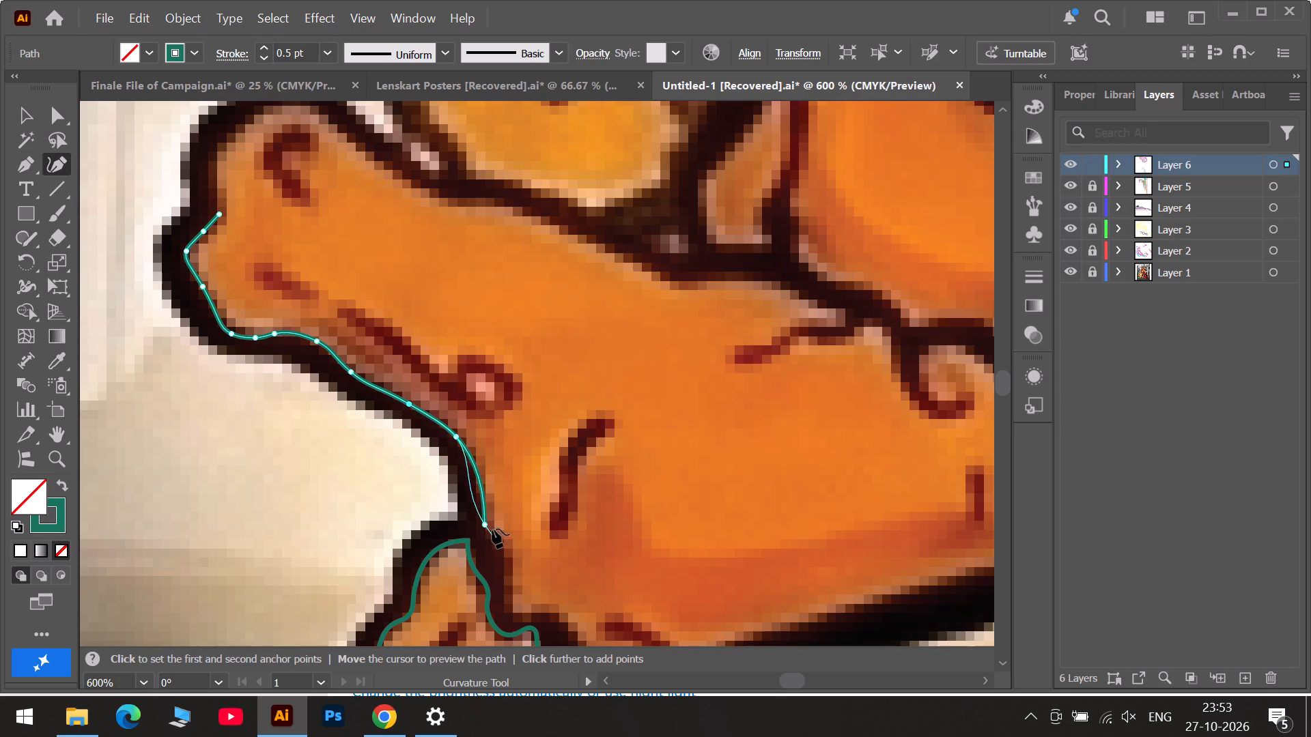
pyautogui.click(481, 482)
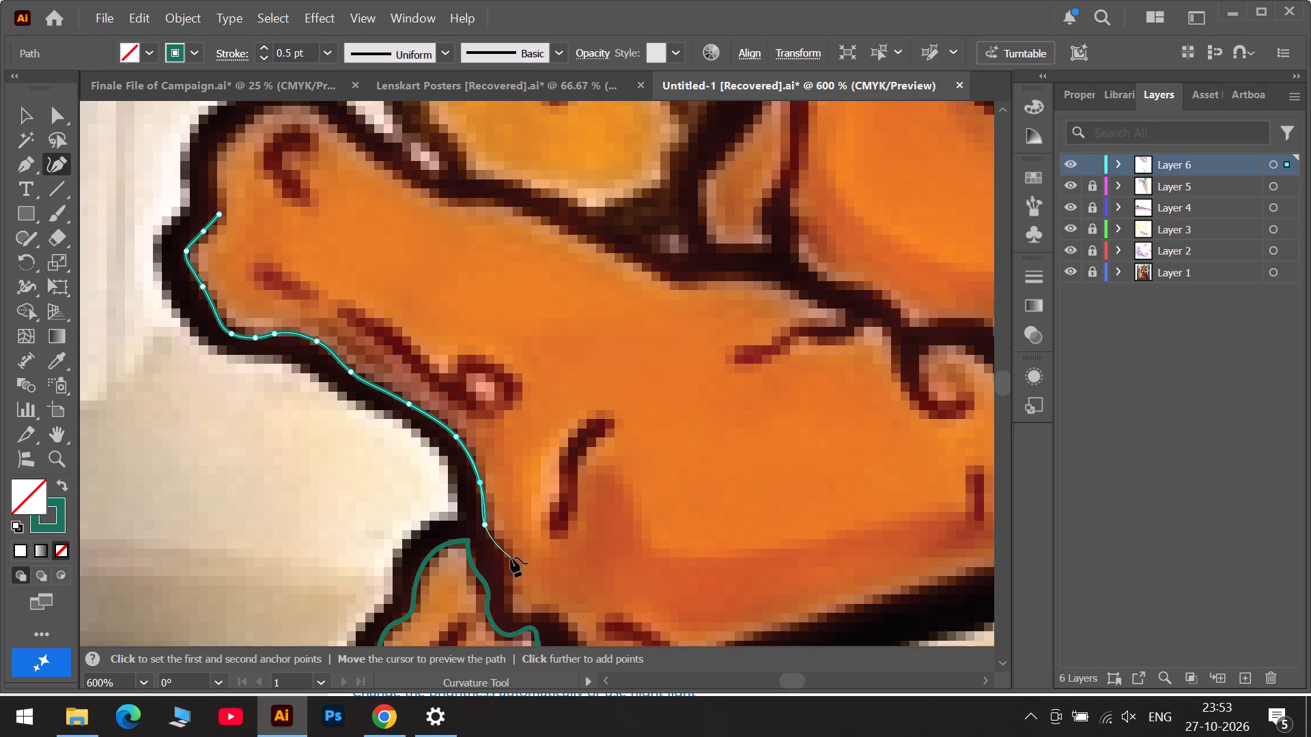
pyautogui.click(503, 557)
# Trace the drumstick edge beside the small piece, around the notch and down to the bucket rim, shifting the notch point to fit.
pyautogui.scroll(-3, 507, 579)
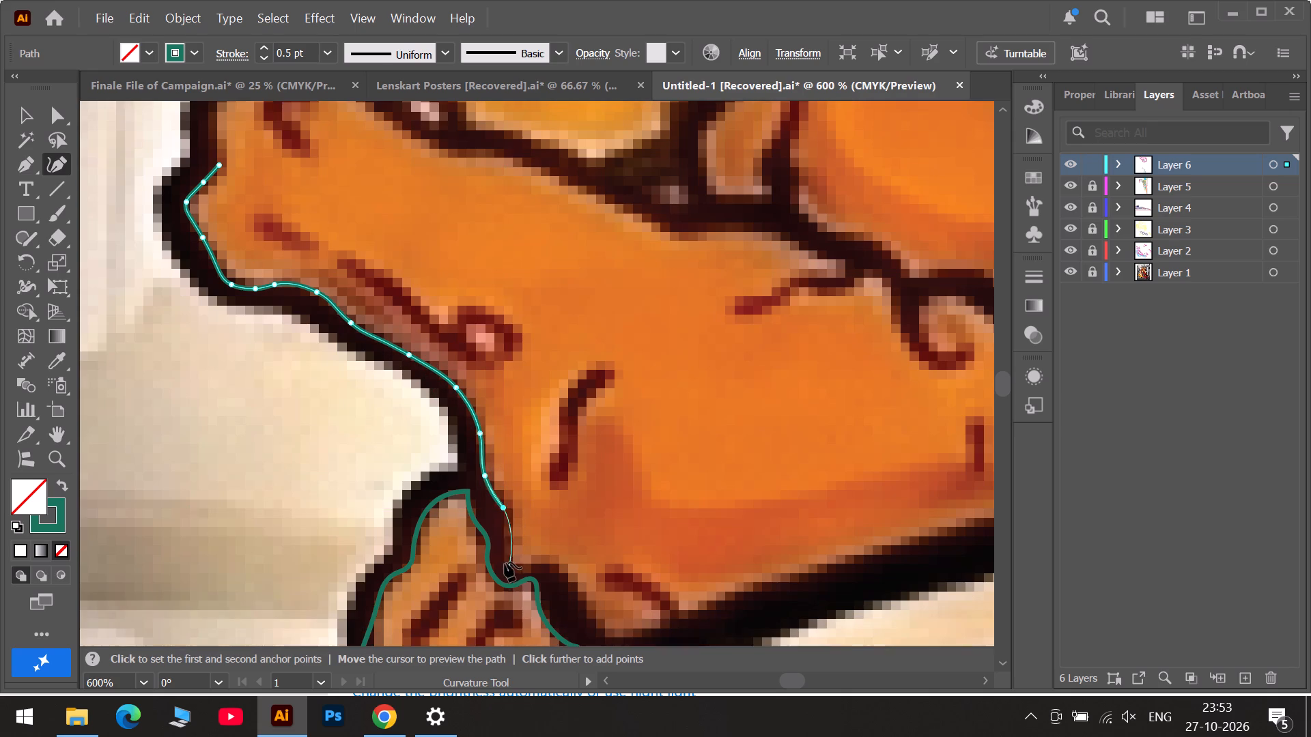
pyautogui.click(505, 562)
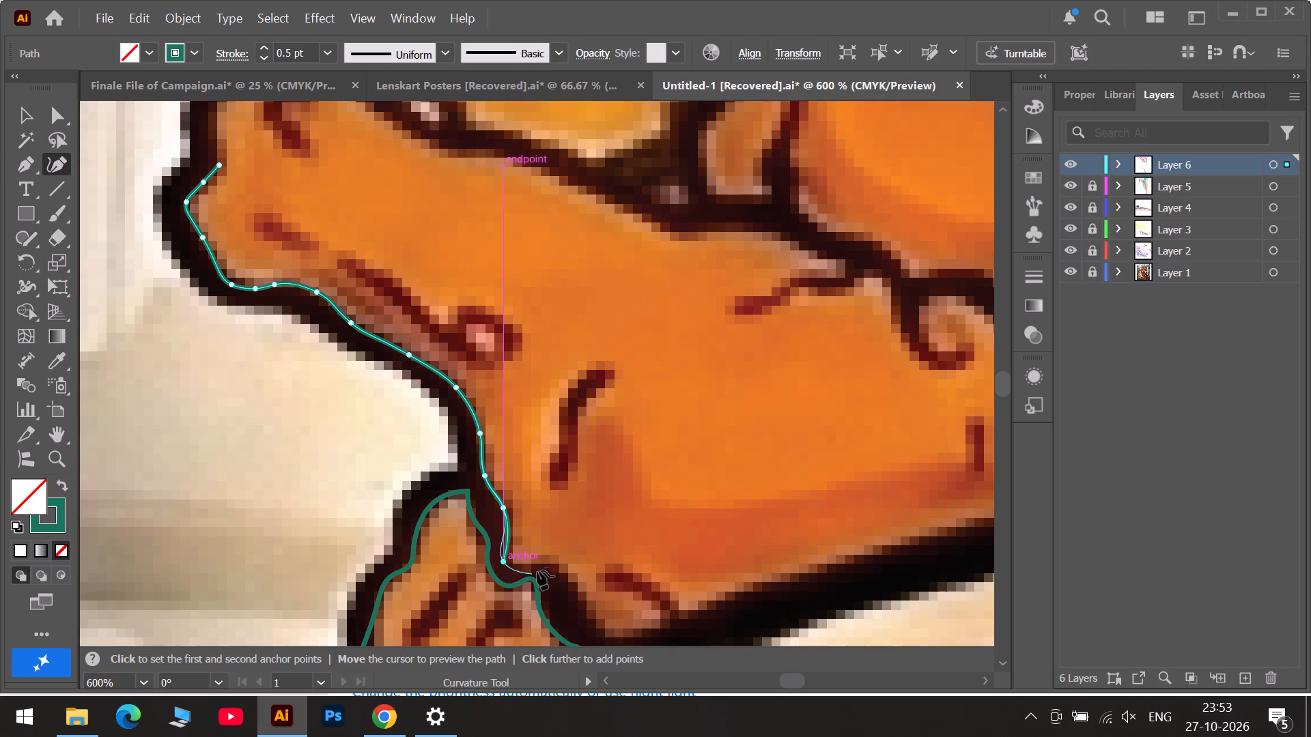
pyautogui.click(544, 561)
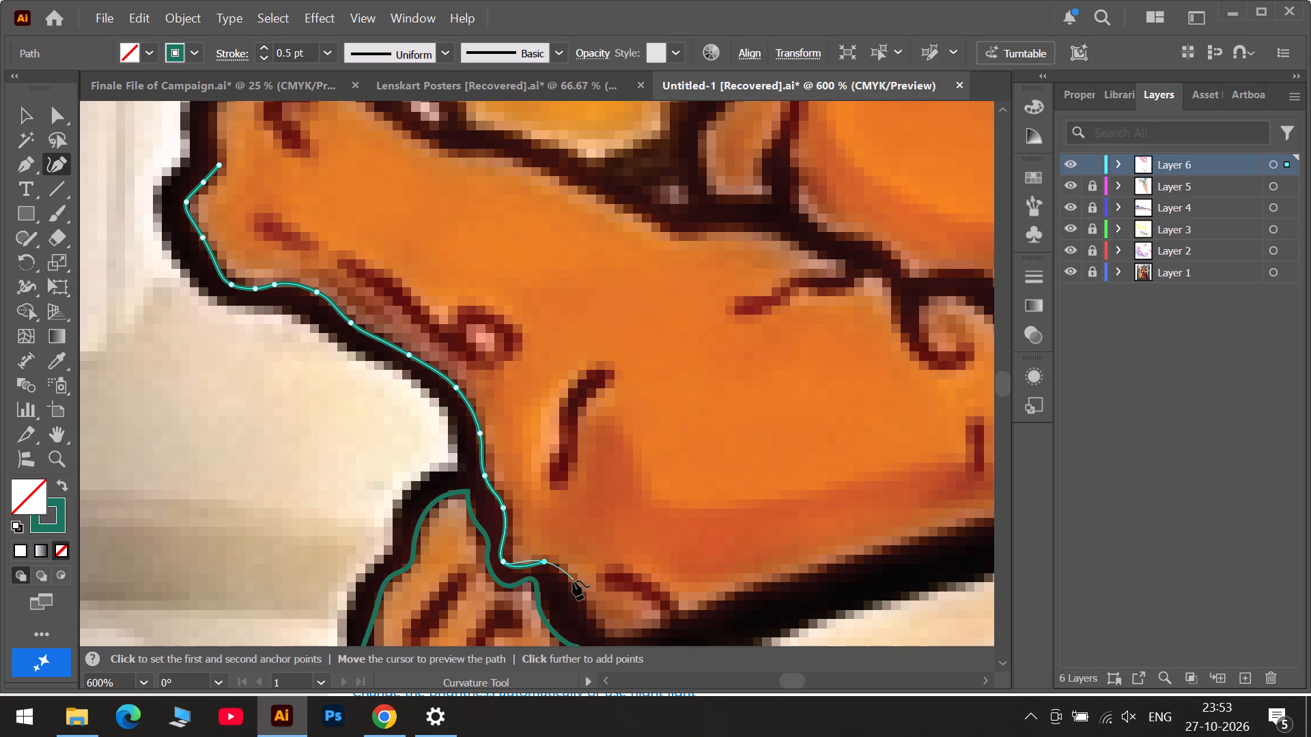
pyautogui.click(573, 581)
pyautogui.click(544, 562)
pyautogui.moveTo(504, 562); pyautogui.dragTo(507, 570)
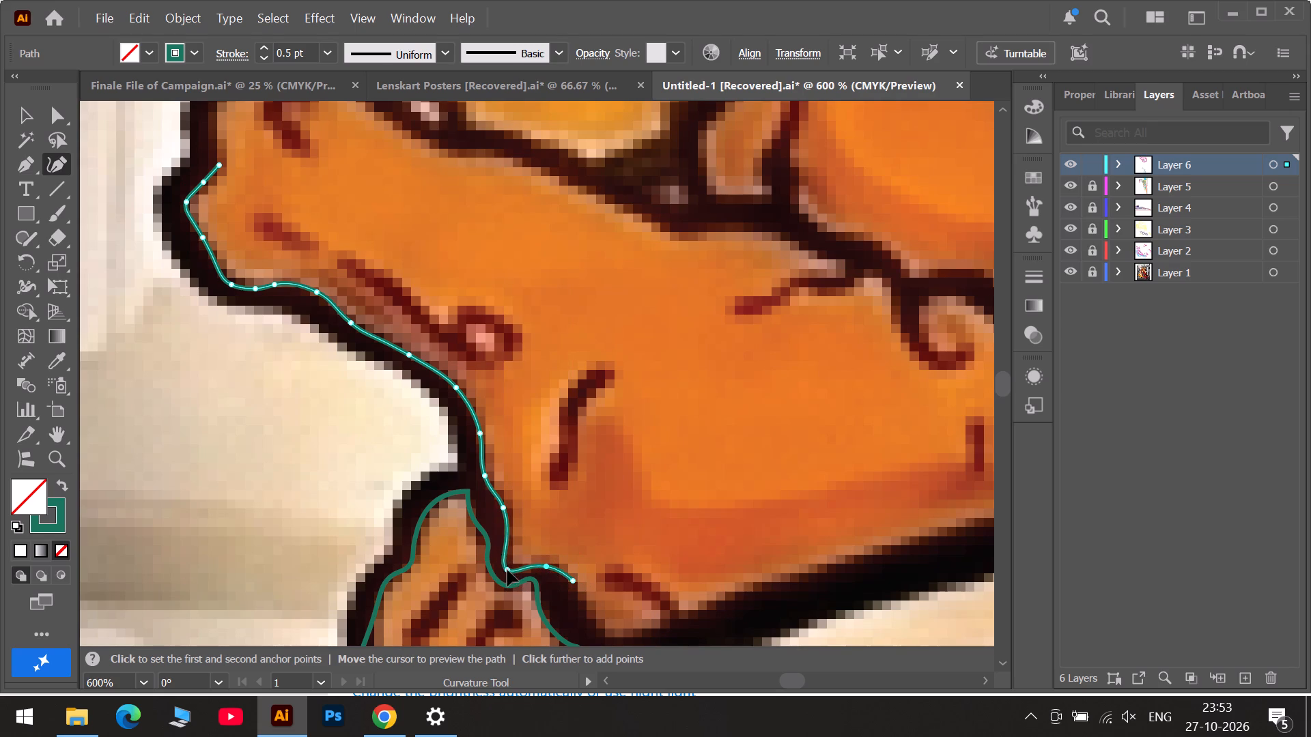
pyautogui.moveTo(507, 570); pyautogui.dragTo(512, 570)
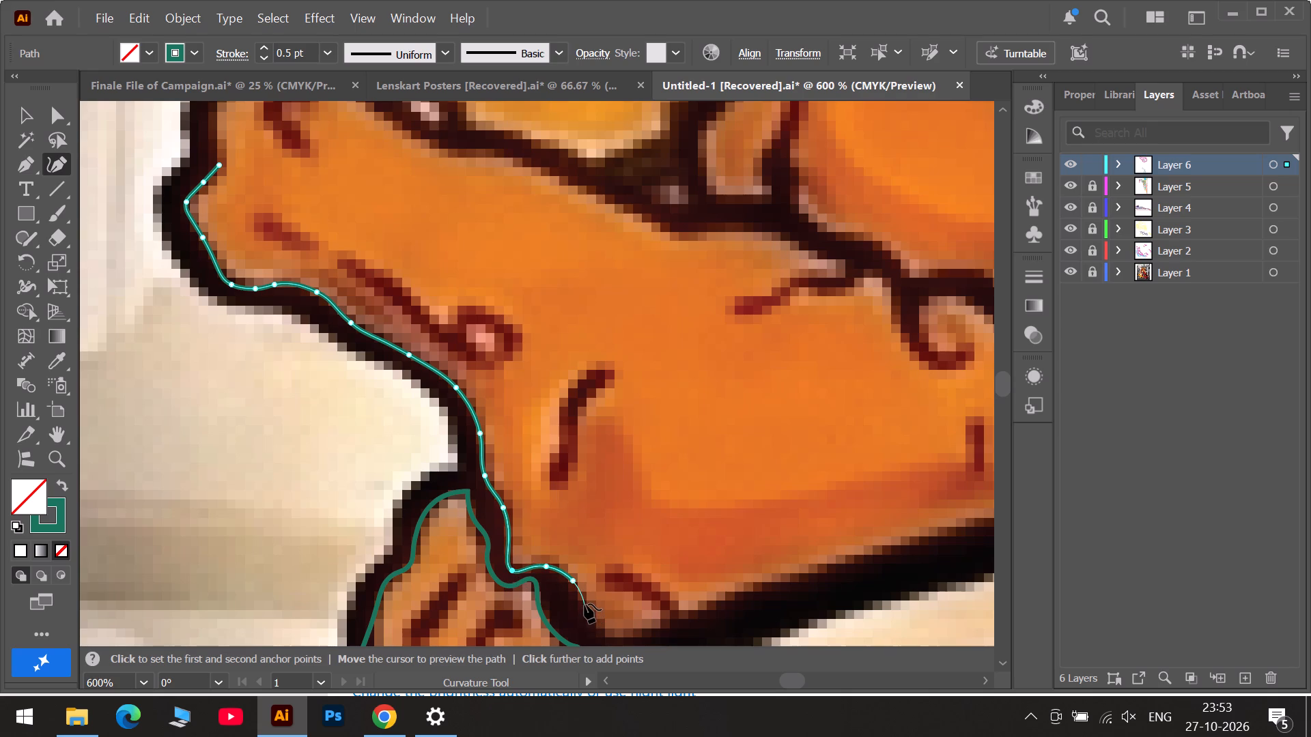
pyautogui.click(584, 604)
pyautogui.scroll(-5, 585, 605)
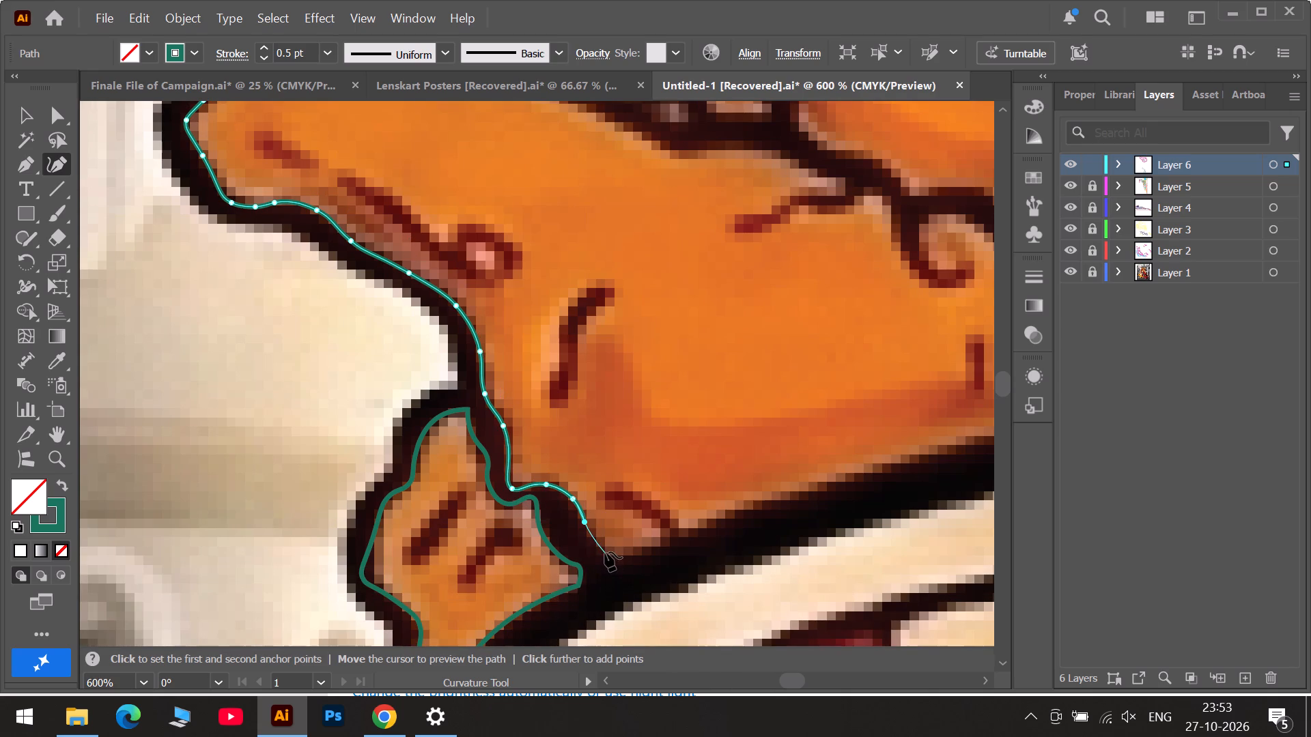
pyautogui.click(605, 552)
# Trace the drumstick's lower edge along the bucket rim to its wide end, refit the midway points, and make the end point a corner.
pyautogui.click(699, 527)
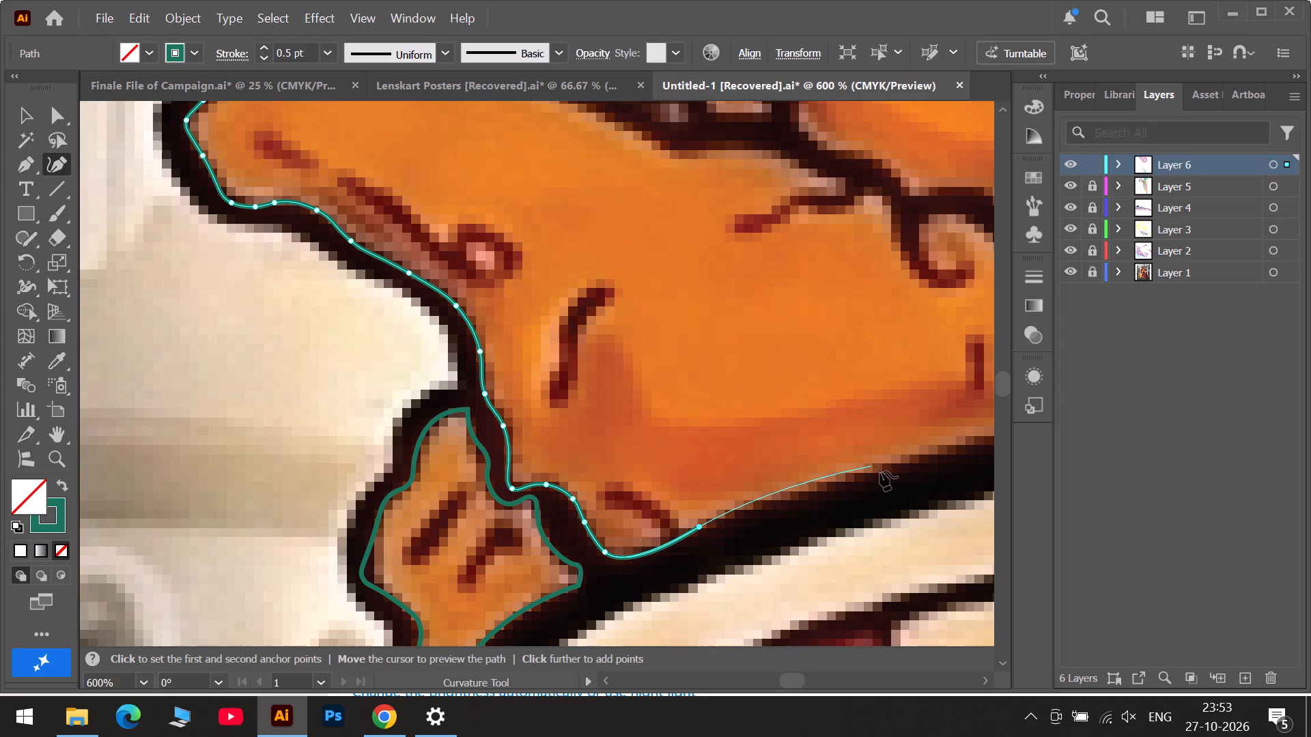
pyautogui.click(900, 465)
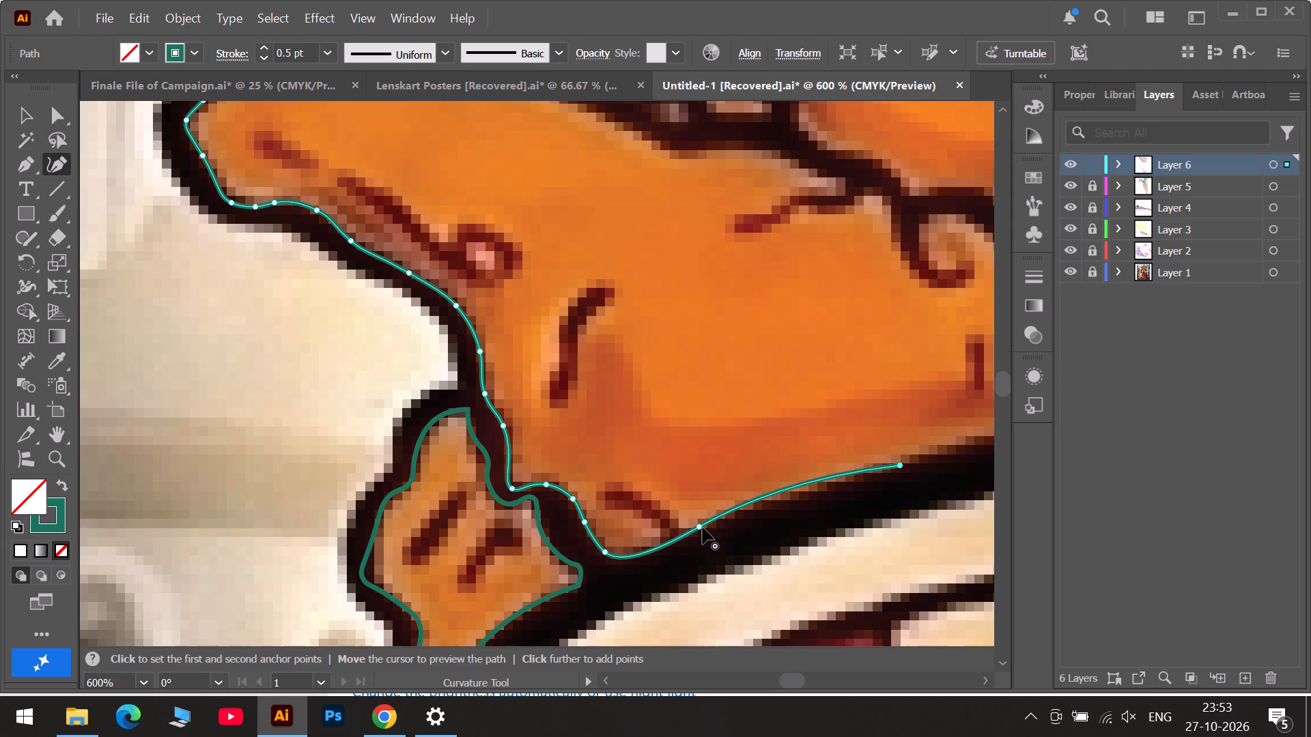
pyautogui.moveTo(701, 526); pyautogui.dragTo(732, 517)
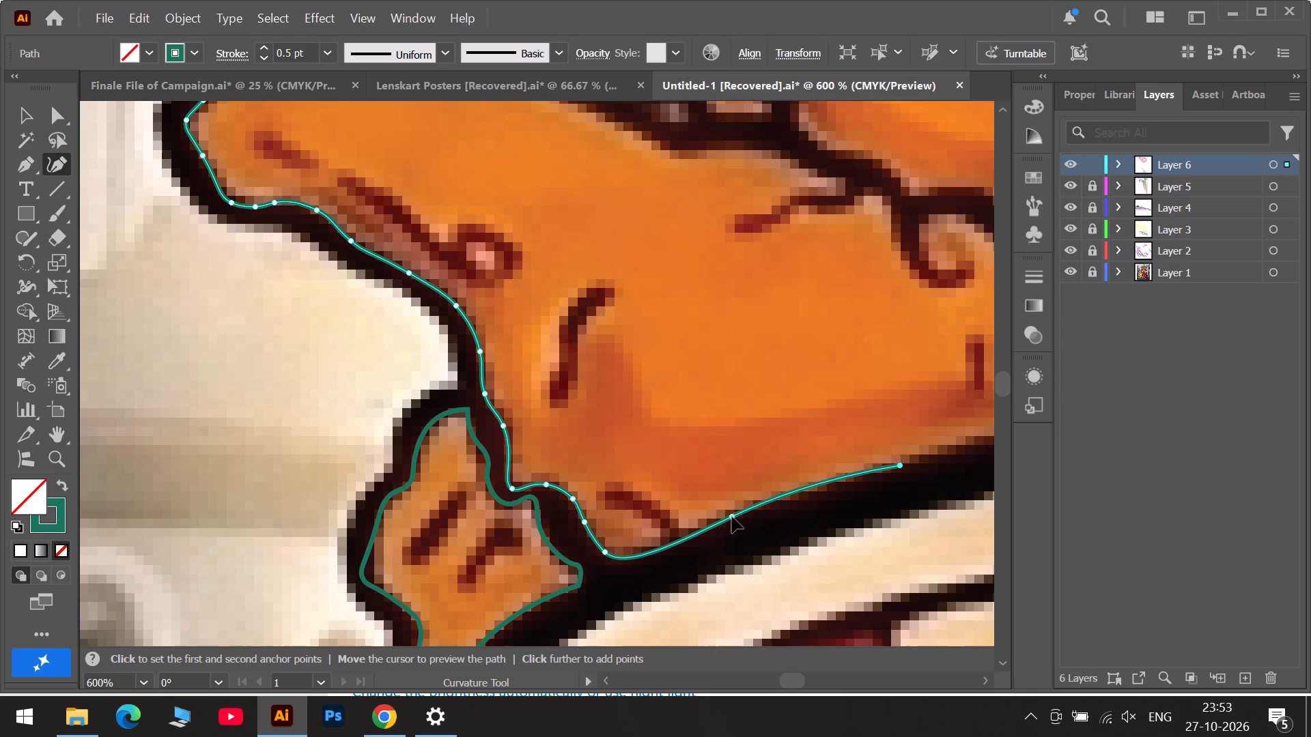
pyautogui.moveTo(732, 517); pyautogui.dragTo(734, 514)
pyautogui.click(826, 681)
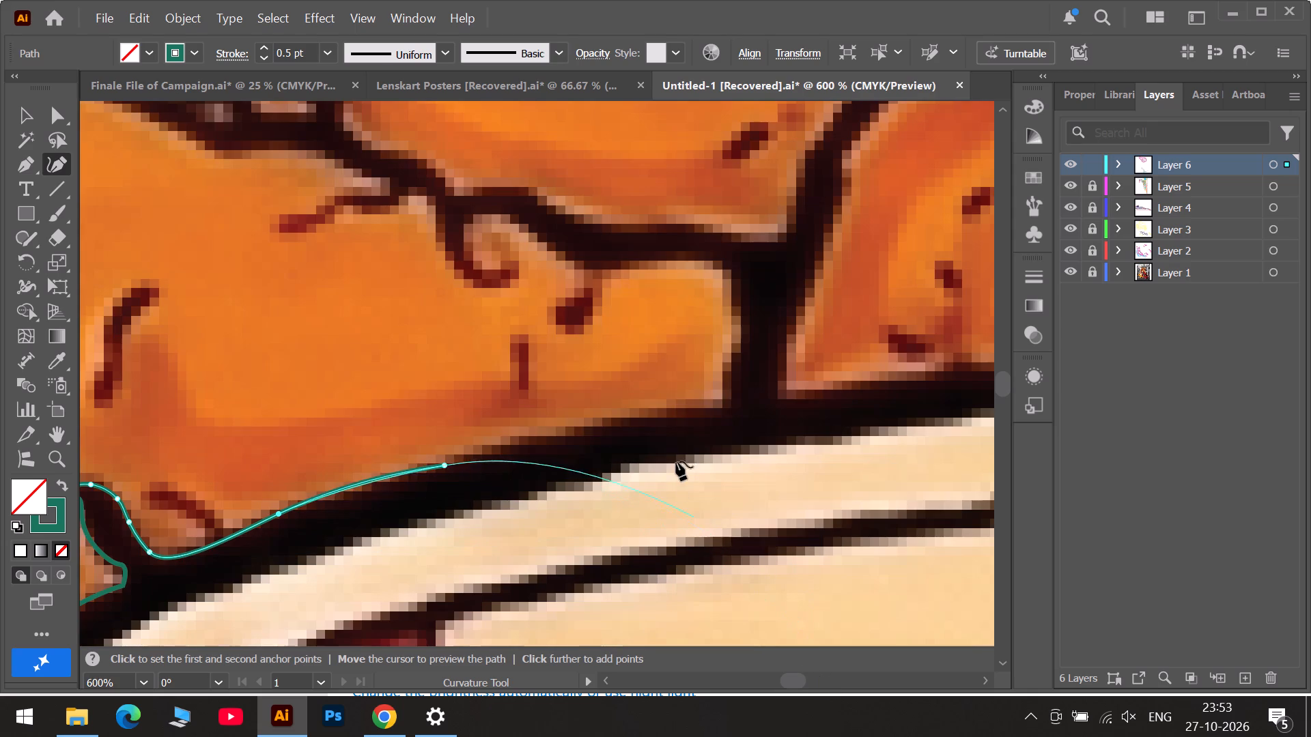
pyautogui.click(724, 406)
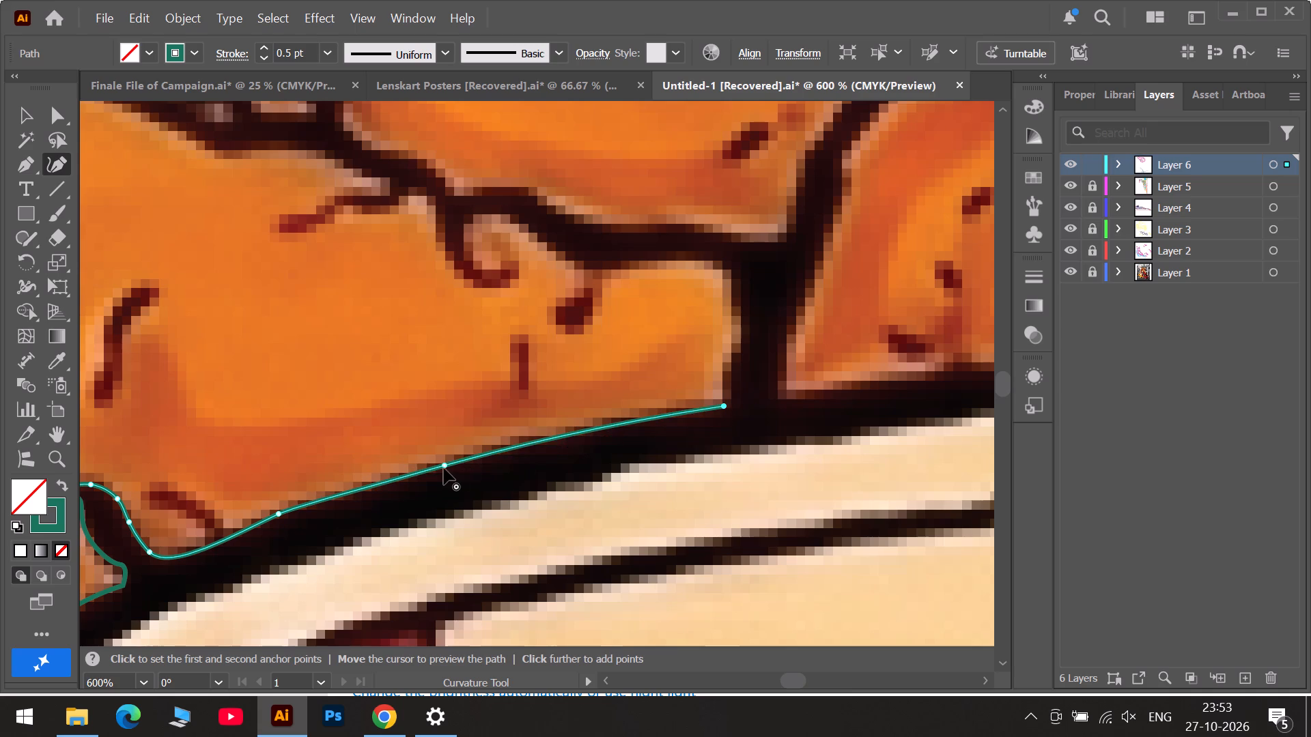
pyautogui.moveTo(440, 465); pyautogui.dragTo(445, 458)
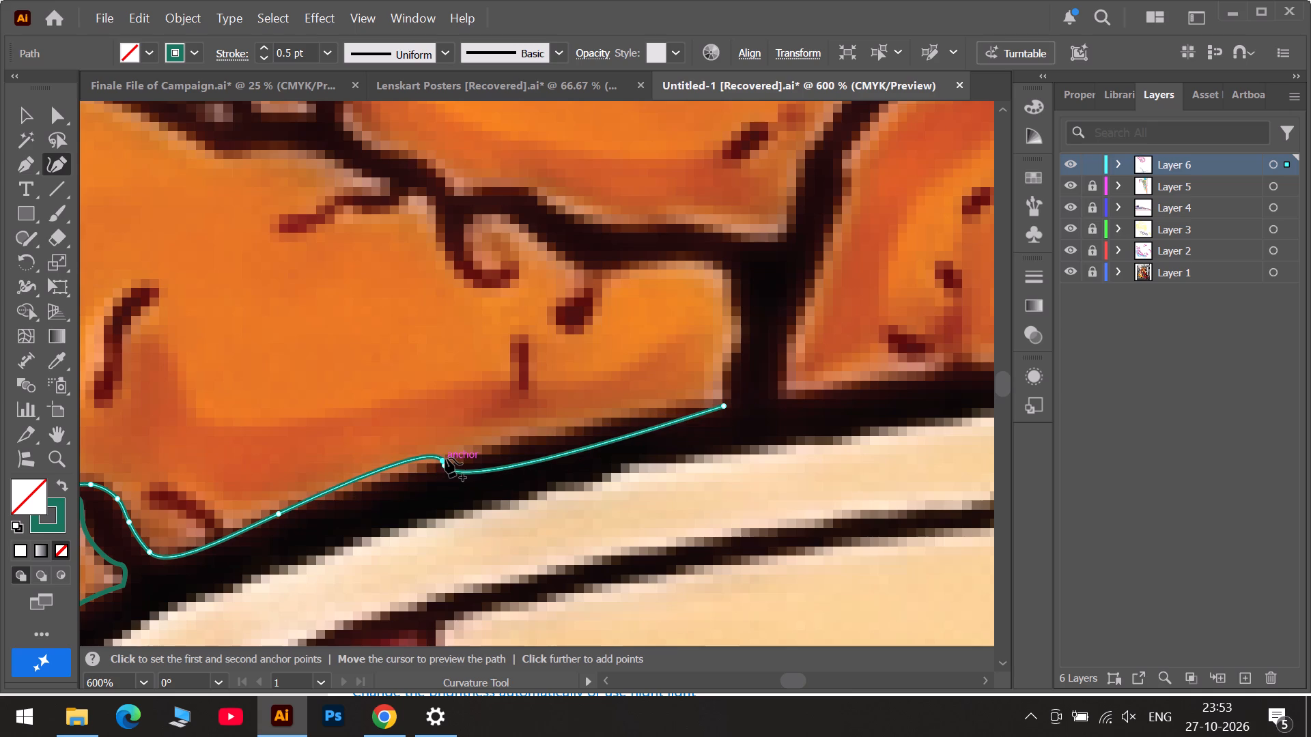
pyautogui.hotkey('ctrl', 'z')
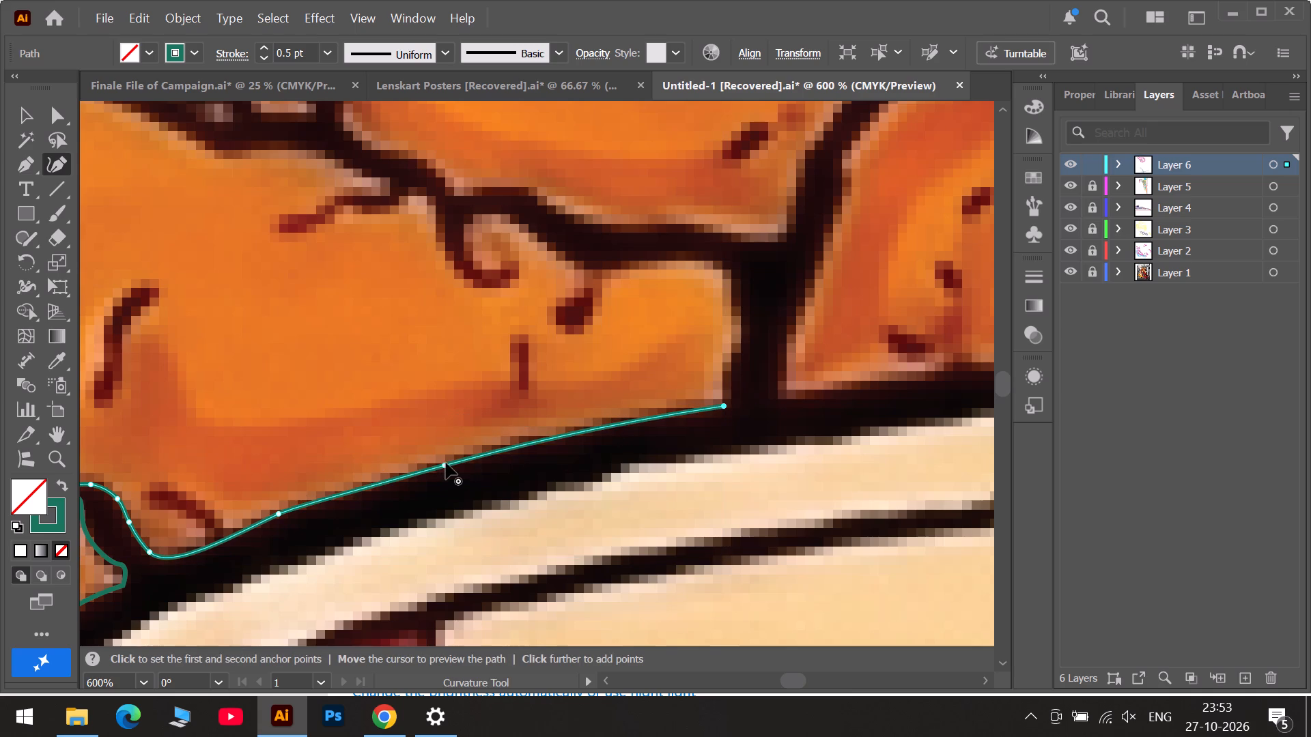
pyautogui.moveTo(446, 463); pyautogui.dragTo(452, 461)
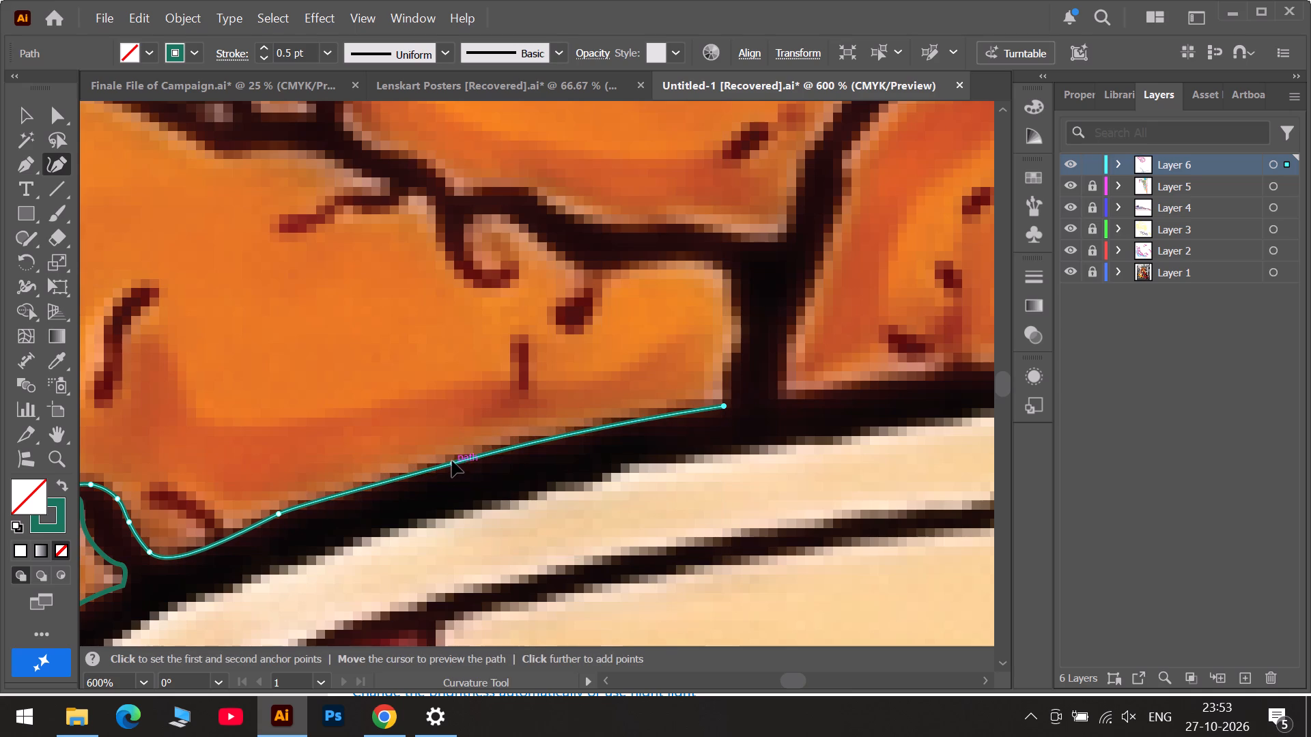
pyautogui.moveTo(452, 461); pyautogui.dragTo(453, 459)
pyautogui.moveTo(453, 459); pyautogui.dragTo(460, 460)
pyautogui.click(723, 403)
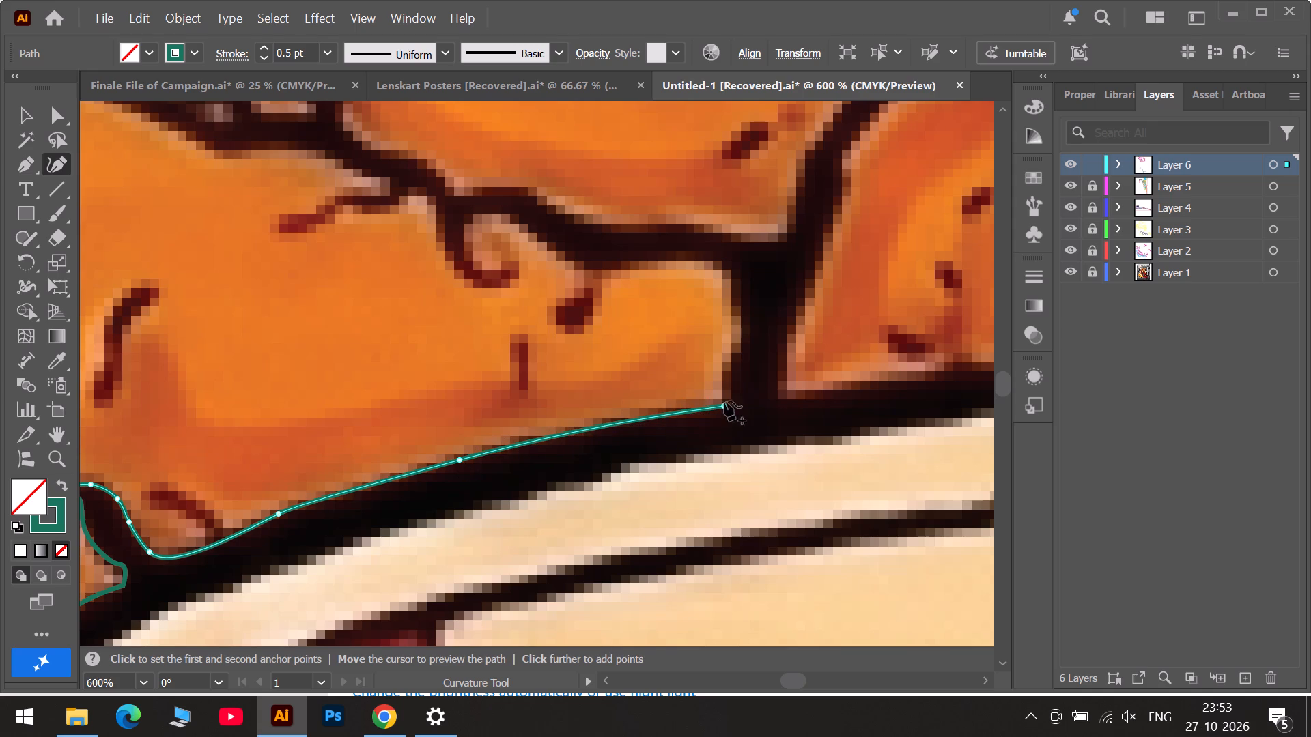
pyautogui.click(724, 405)
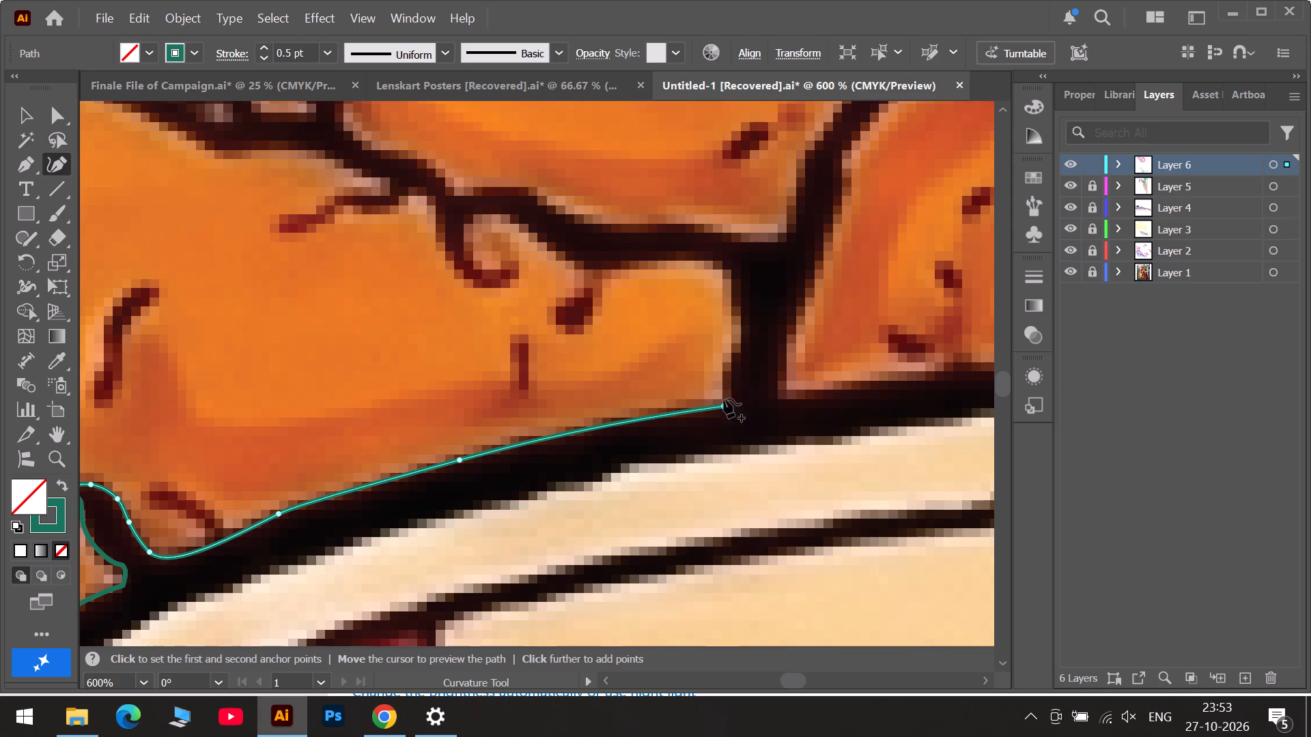
pyautogui.doubleClick(724, 405)
# Continue the path up the drumstick's wide end, around its upper corner, and back along the top edge toward the short dark crease.
pyautogui.click(724, 376)
pyautogui.click(737, 350)
pyautogui.click(733, 300)
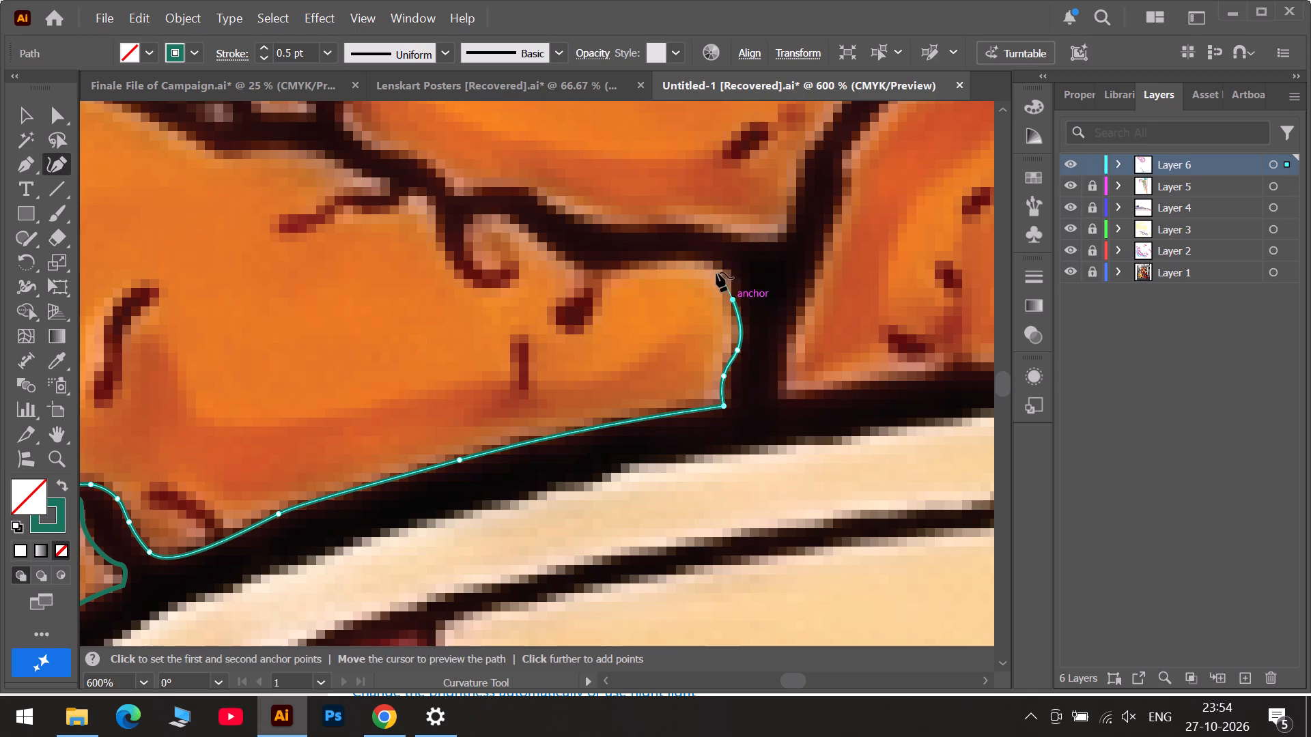
pyautogui.click(716, 262)
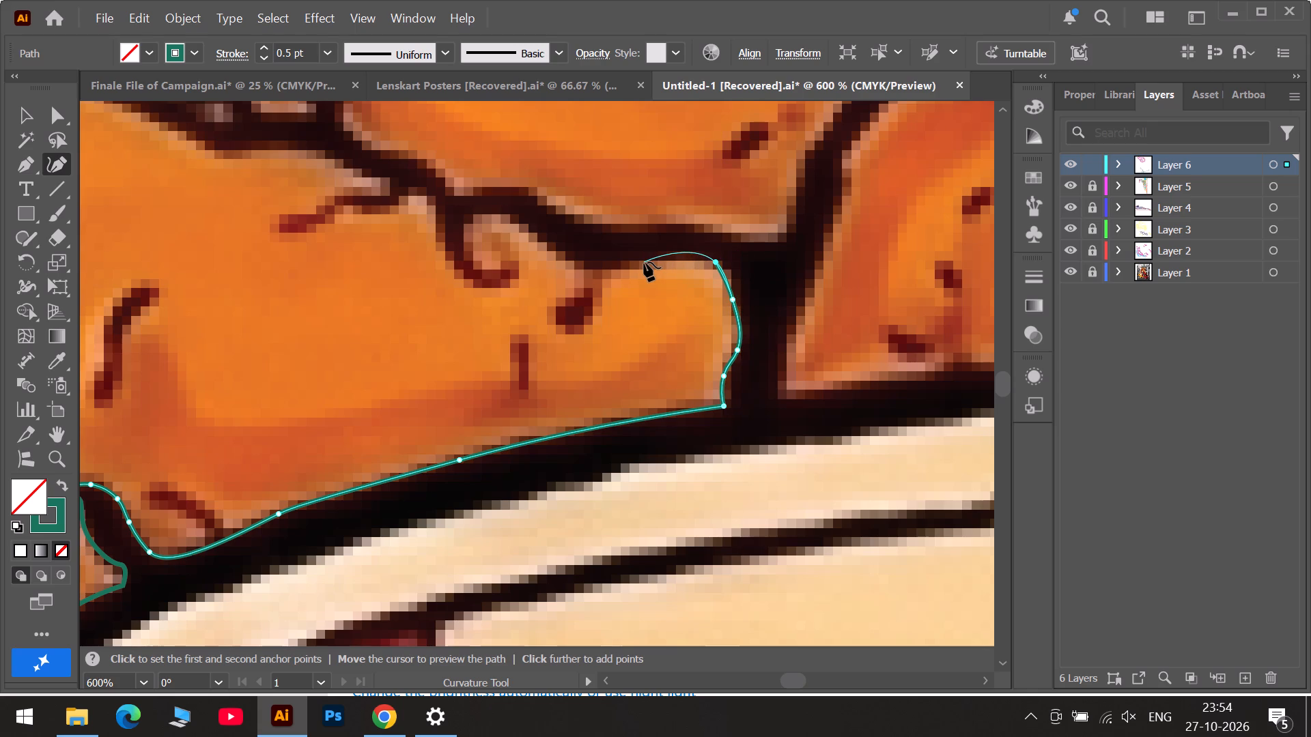
pyautogui.click(643, 262)
pyautogui.click(589, 268)
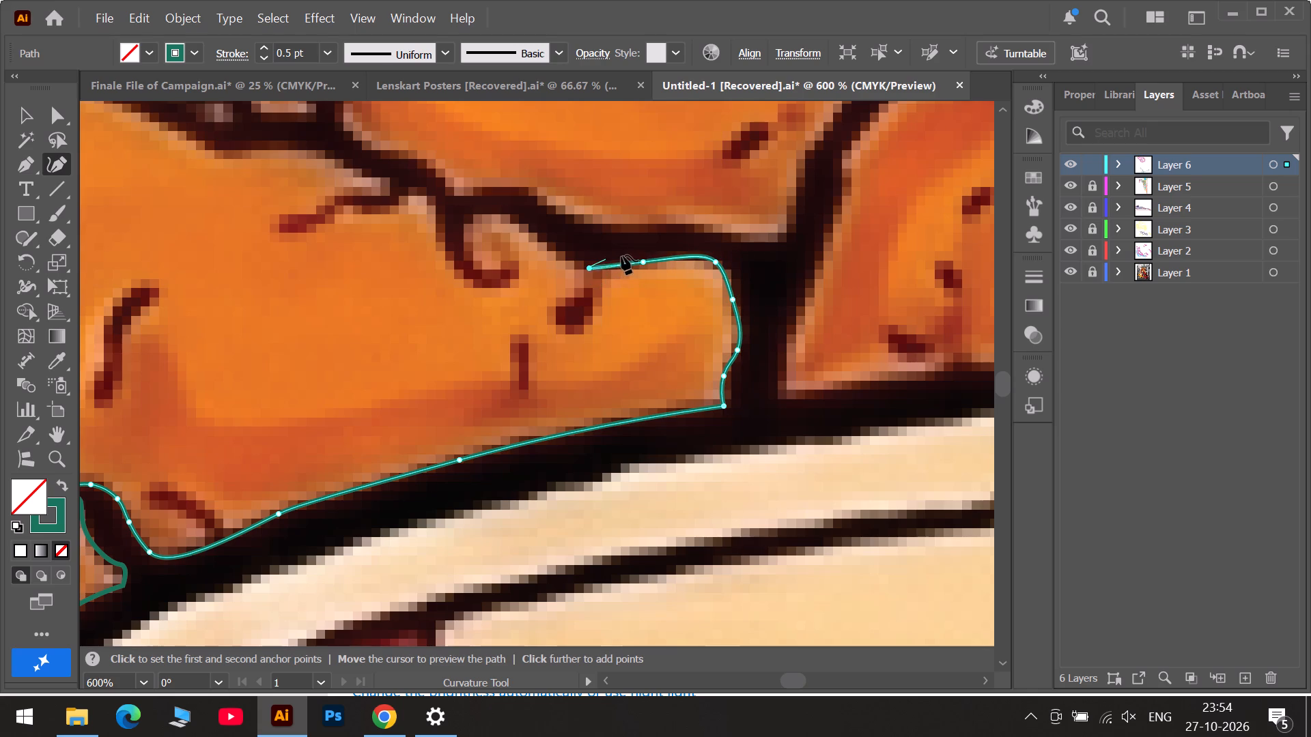
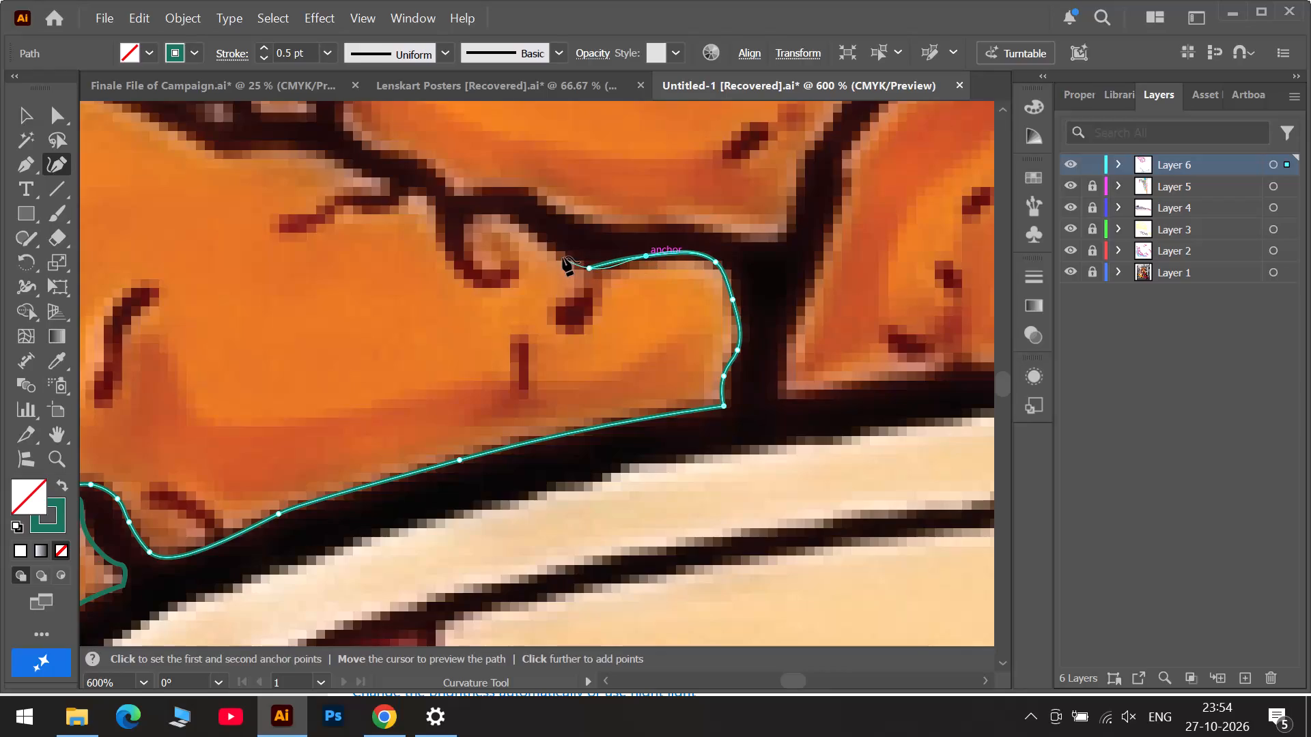
# Continue the drumstick path along the top edge and around the curl's inner side to a corner at its tip, refitting the wide end's upper corner point.
pyautogui.click(554, 246)
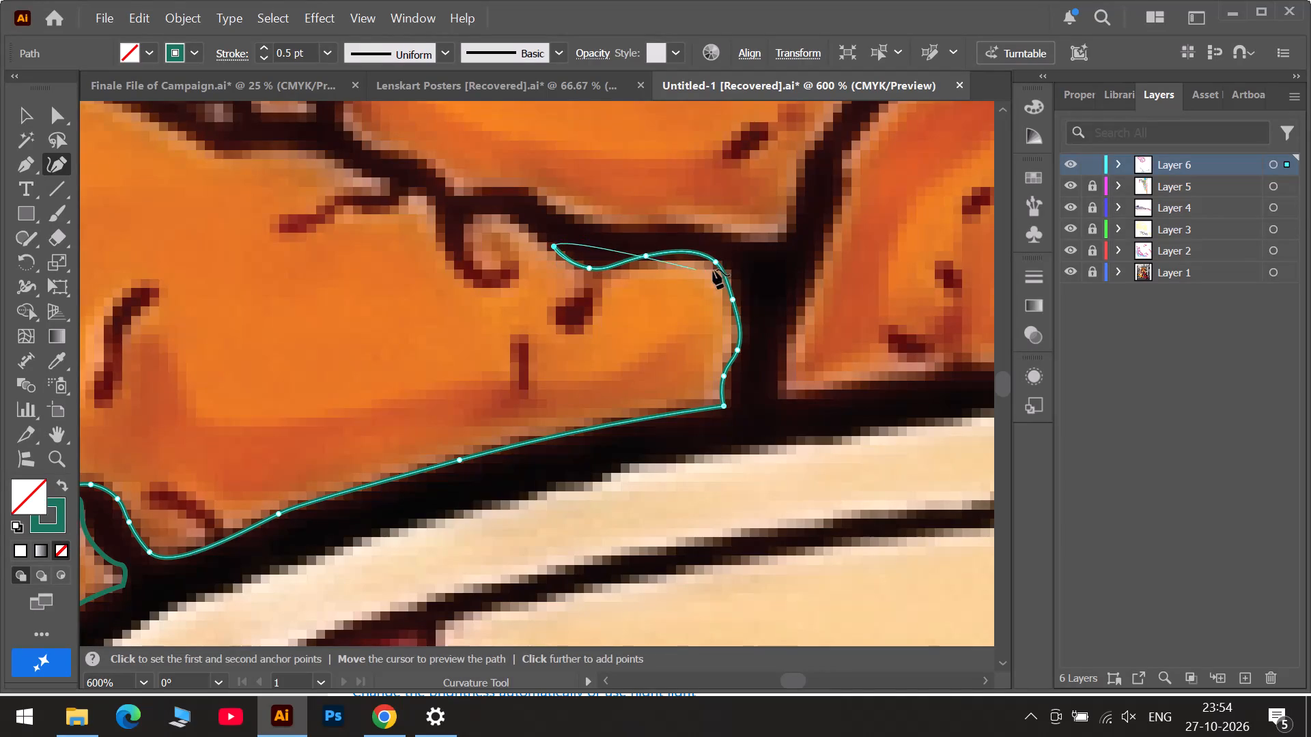
pyautogui.moveTo(717, 264); pyautogui.dragTo(727, 274)
pyautogui.click(512, 216)
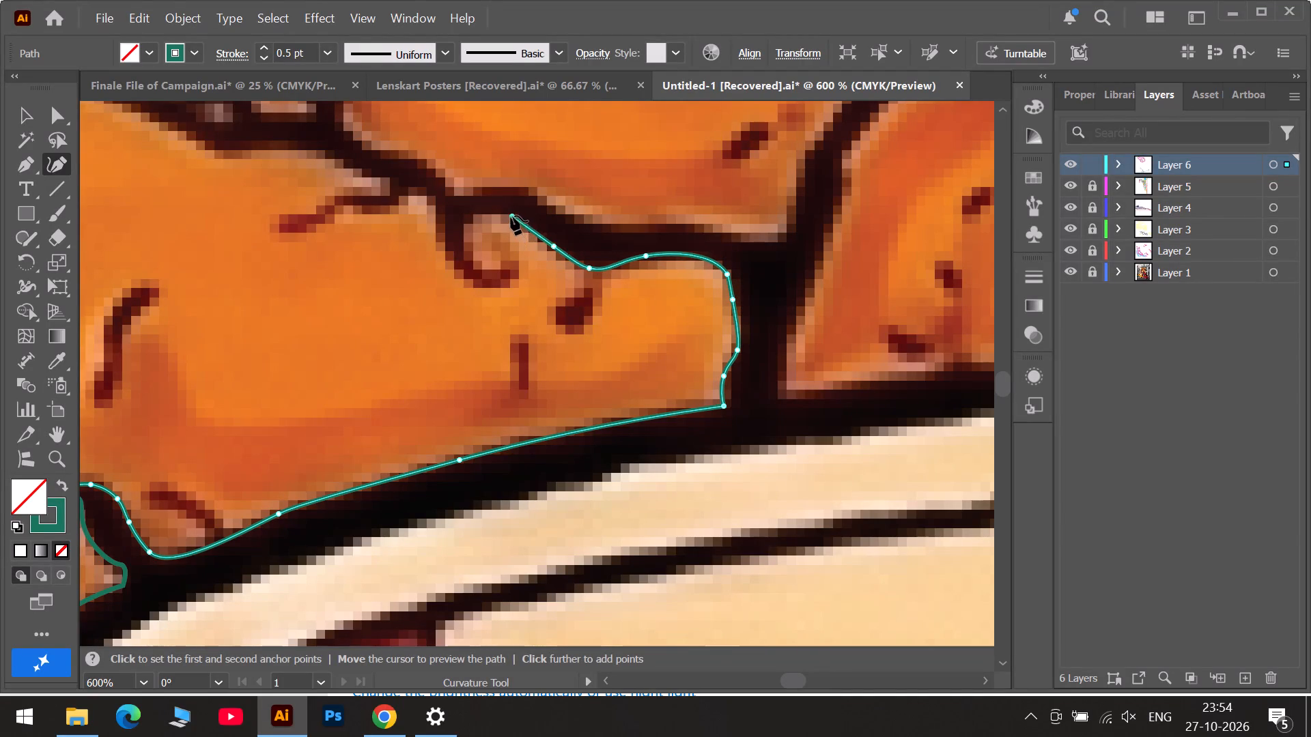
pyautogui.click(485, 210)
pyautogui.click(463, 231)
pyautogui.click(477, 268)
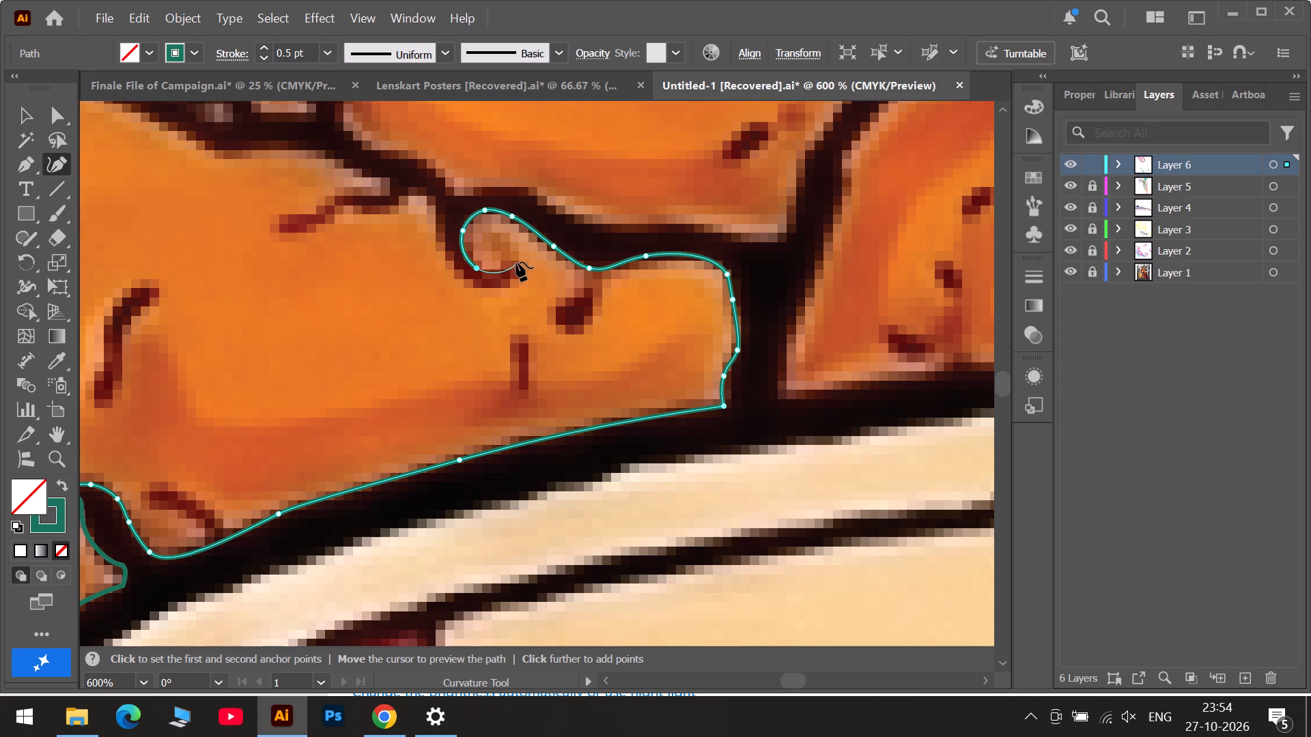
pyautogui.click(516, 262)
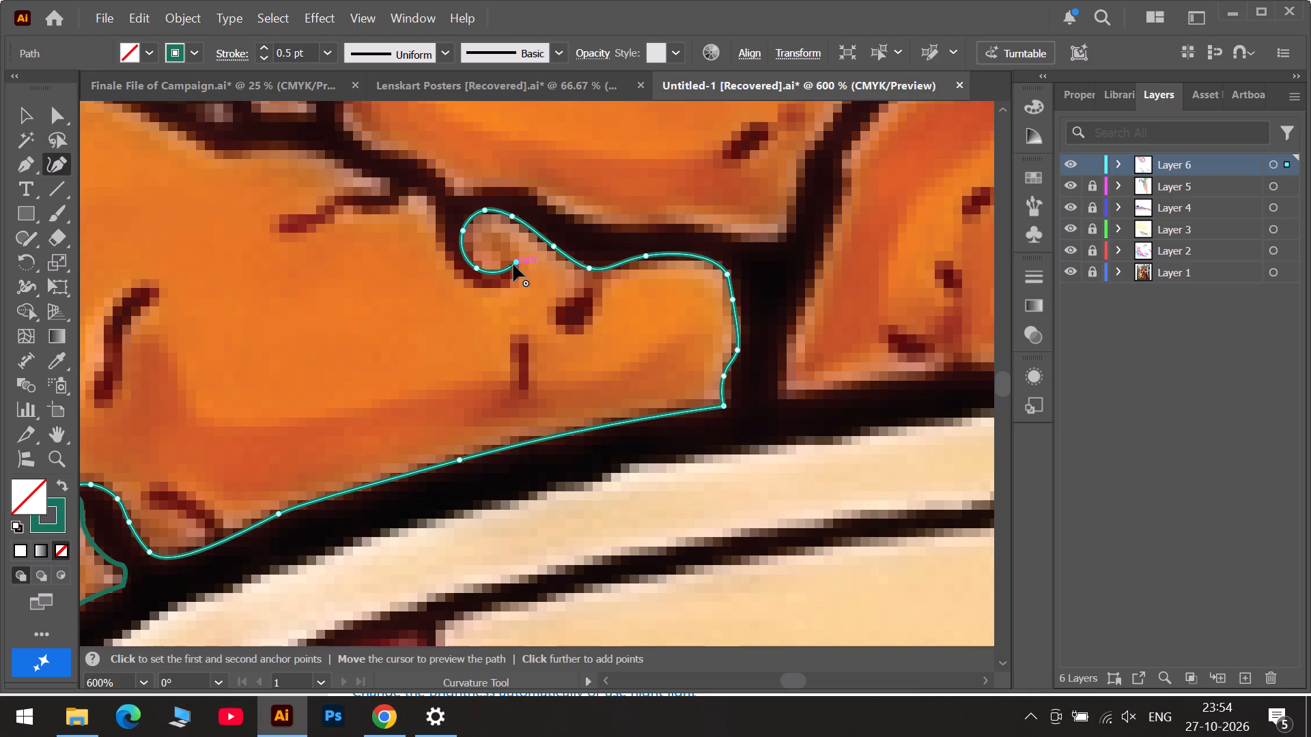
pyautogui.doubleClick(517, 261)
# Trace back along the outer side of the curl and up over the small orange notch beside the dark crease.
pyautogui.click(507, 282)
pyautogui.click(454, 263)
pyautogui.click(437, 216)
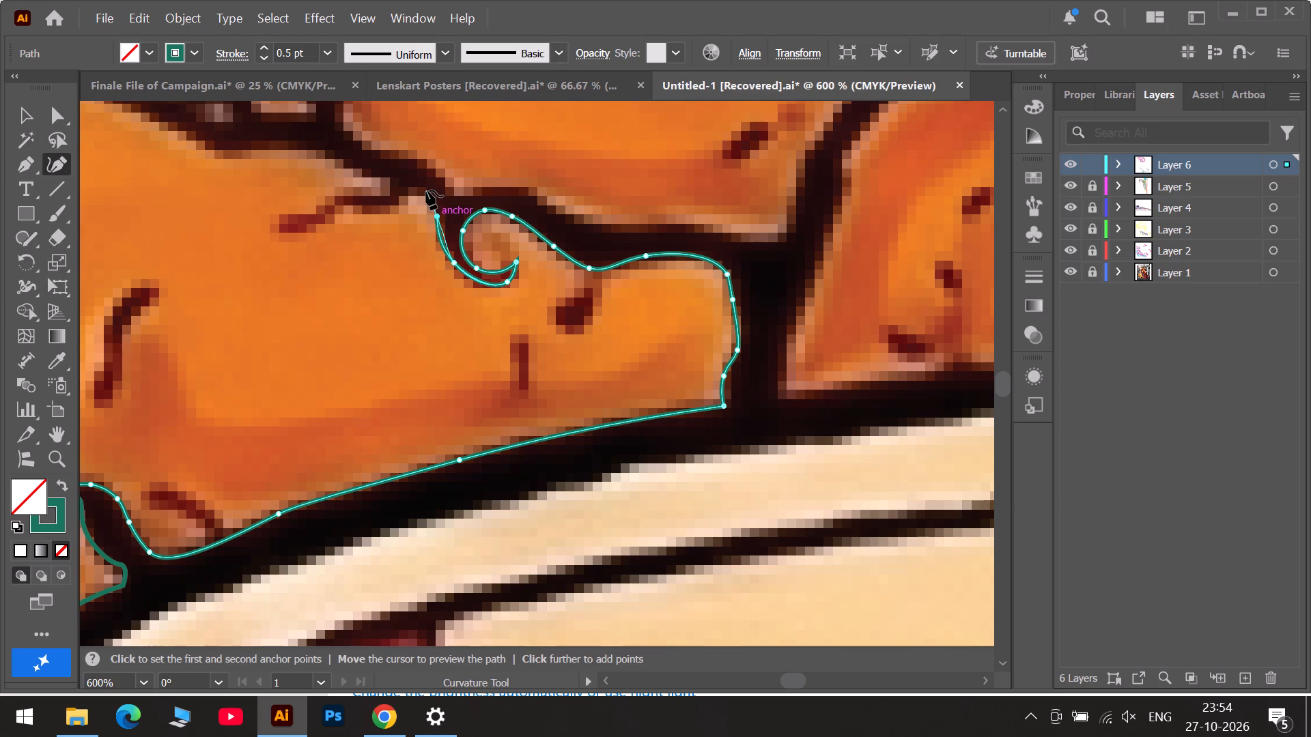
pyautogui.click(426, 190)
pyautogui.click(406, 190)
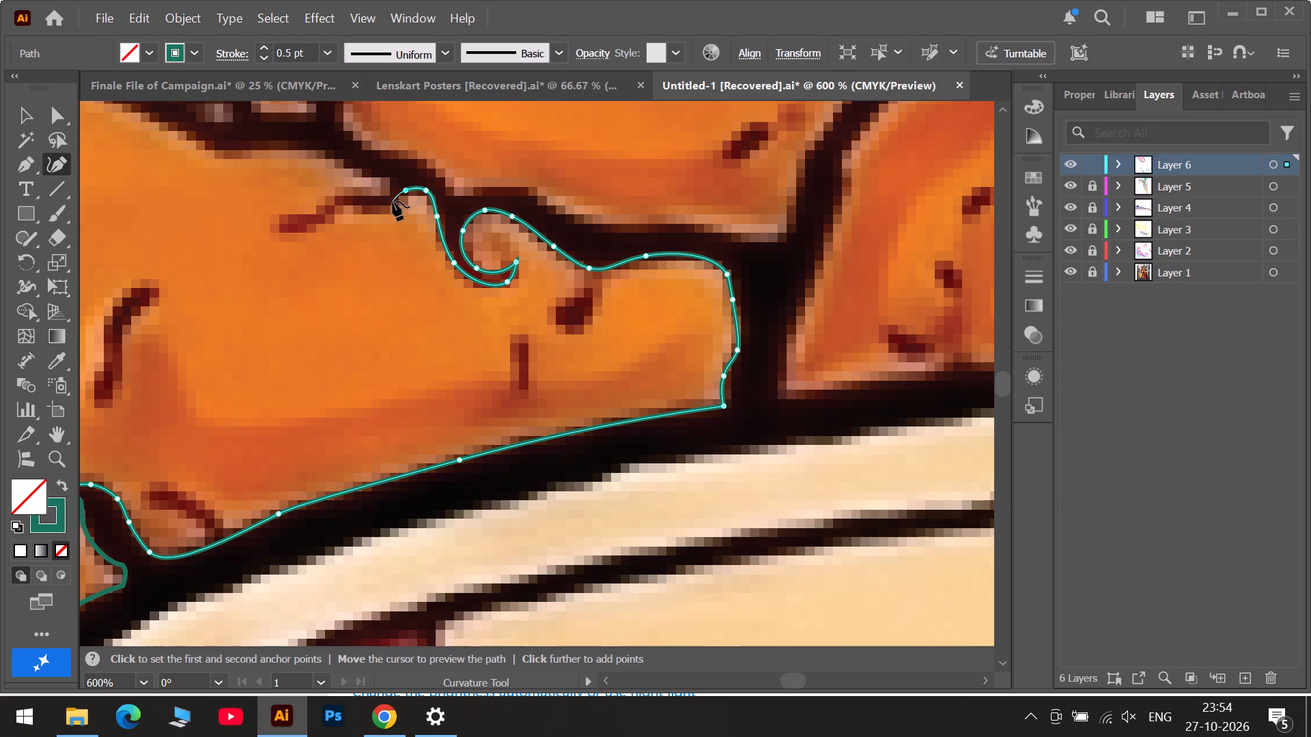
# Trace the underside of the short dark crease from the notch to its tip, placing corner points at its bends and blunt end.
pyautogui.click(747, 677)
pyautogui.scroll(6, 750, 255)
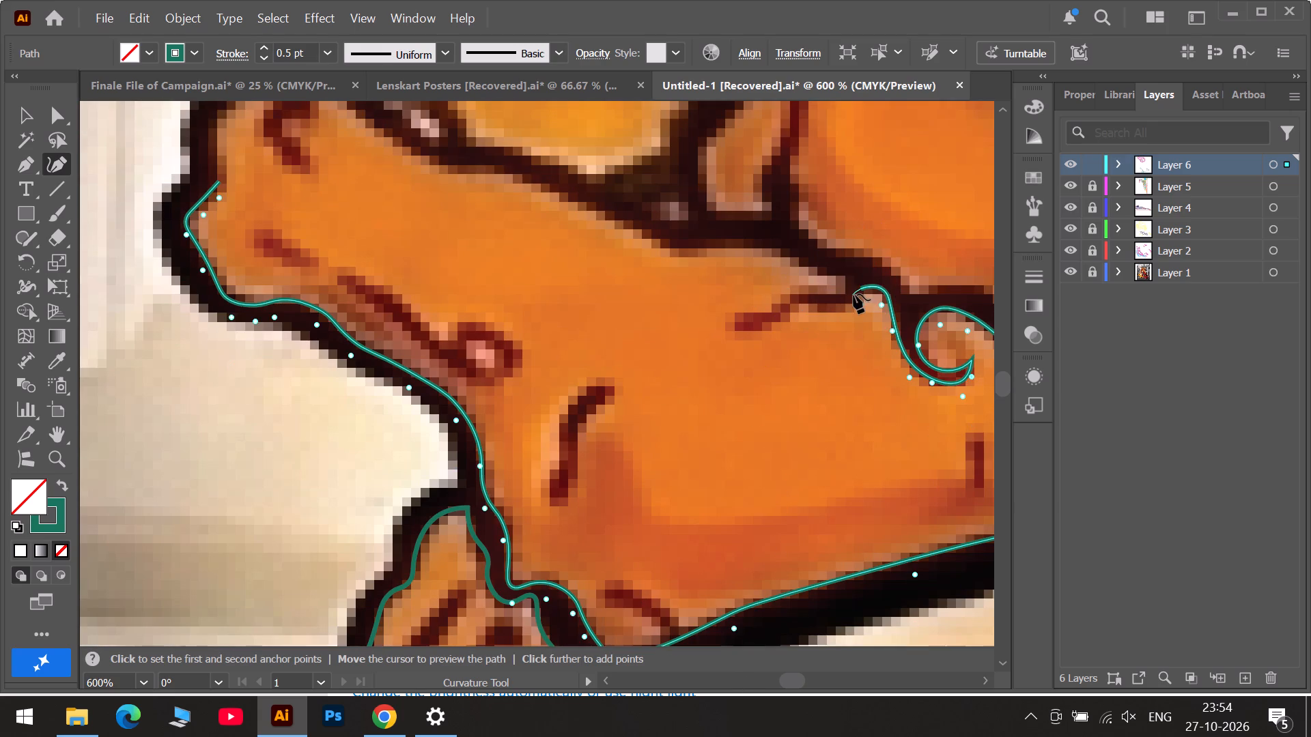
pyautogui.scroll(4, 854, 294)
pyautogui.tripleClick(853, 370)
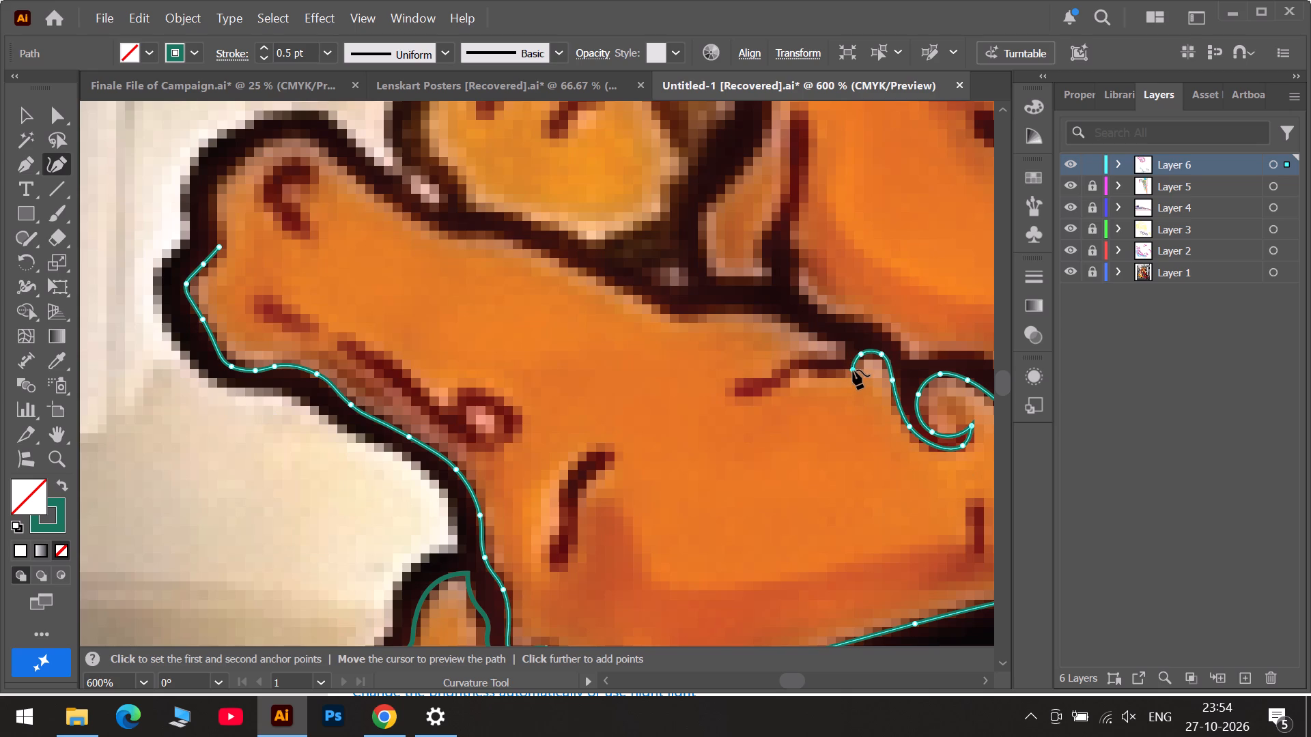
pyautogui.tripleClick(793, 369)
pyautogui.click(784, 384)
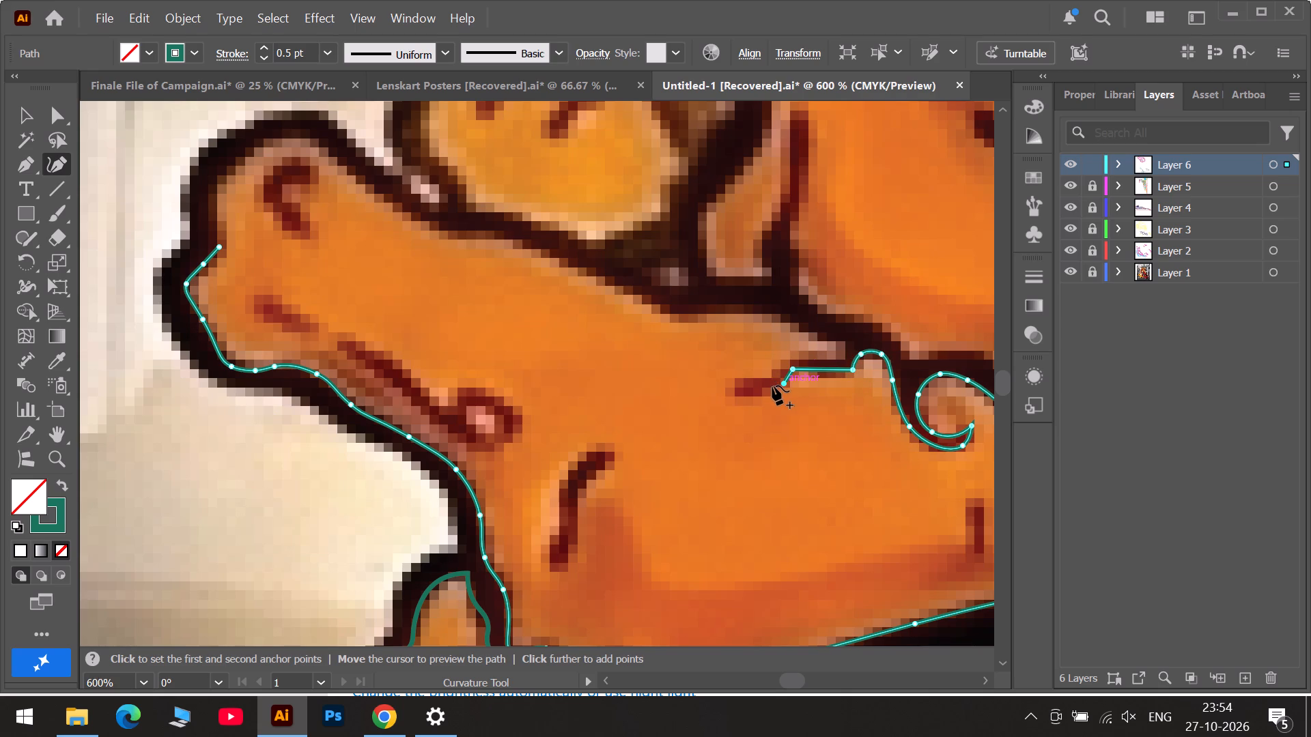
pyautogui.click(767, 386)
pyautogui.click(764, 392)
pyautogui.click(731, 391)
pyautogui.doubleClick(731, 391)
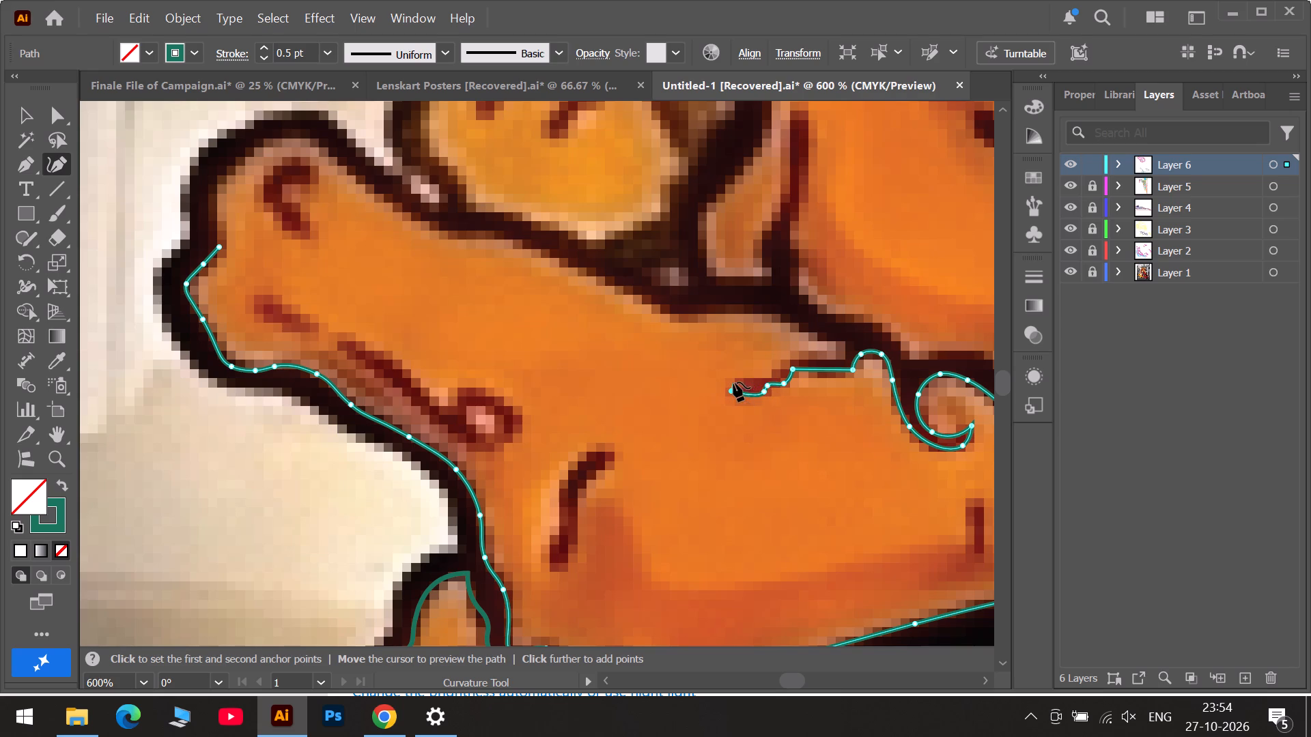
pyautogui.doubleClick(735, 379)
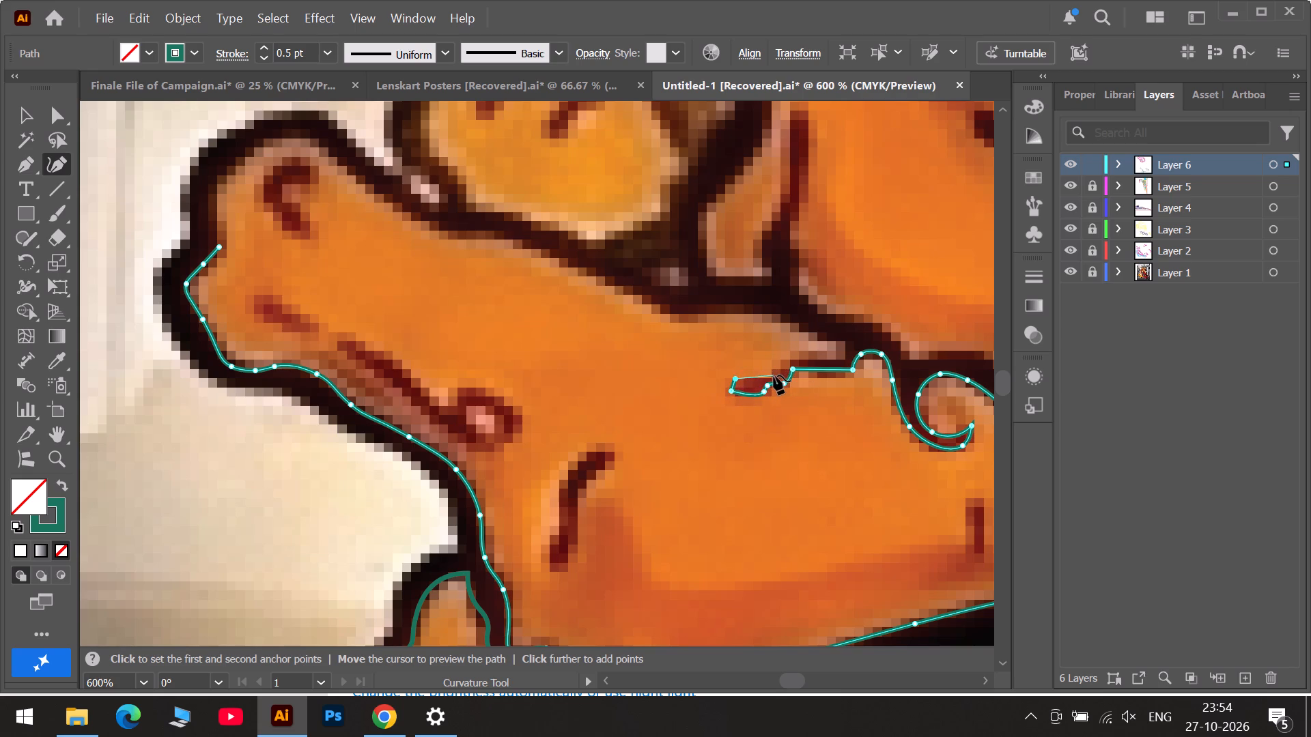
# Trace back along the crease's upper side to the dark outline, with corner points at the bend and where it turns upward.
pyautogui.click(774, 375)
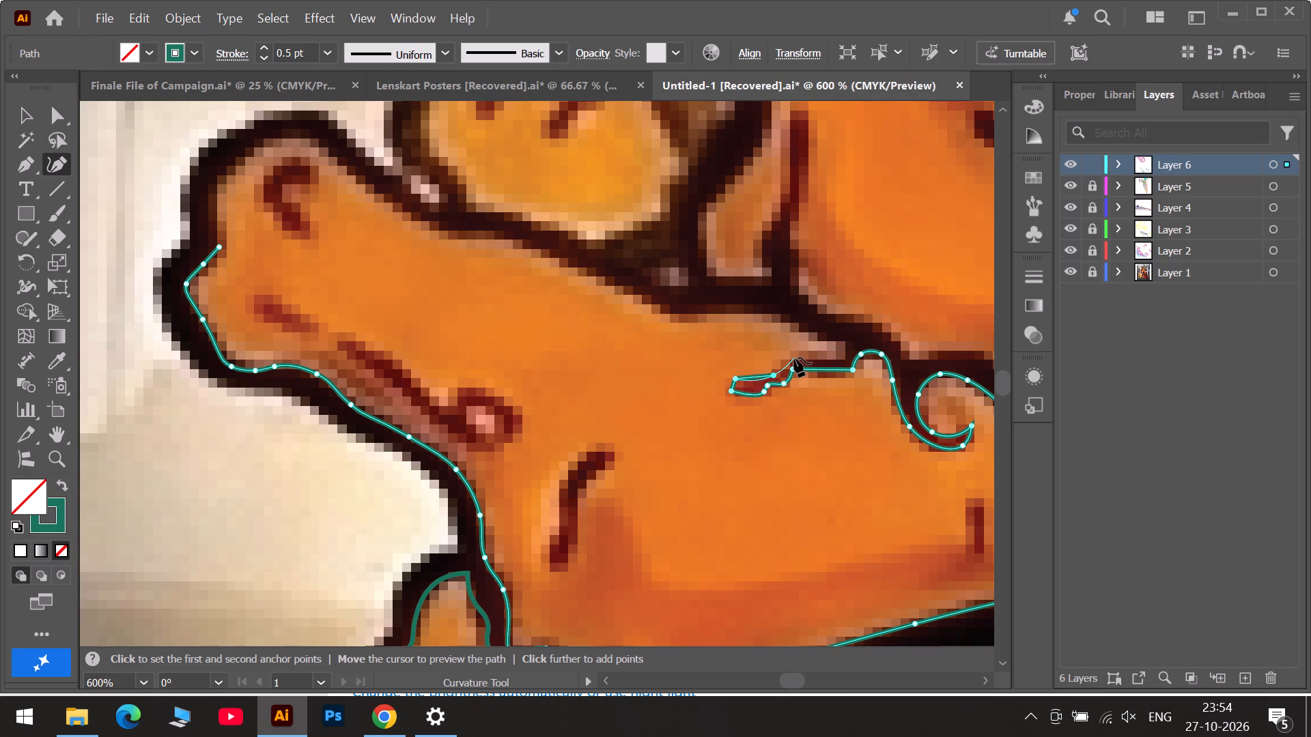
pyautogui.click(794, 358)
pyautogui.click(841, 358)
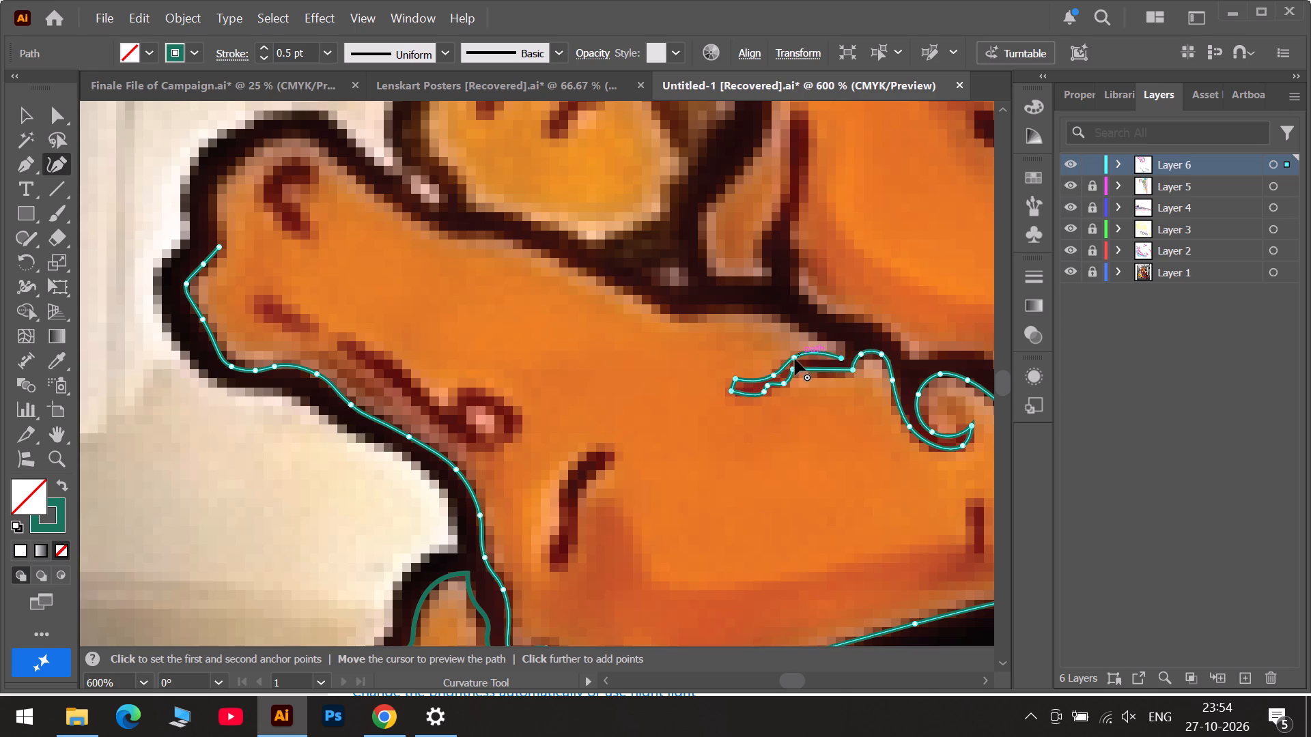
pyautogui.doubleClick(793, 358)
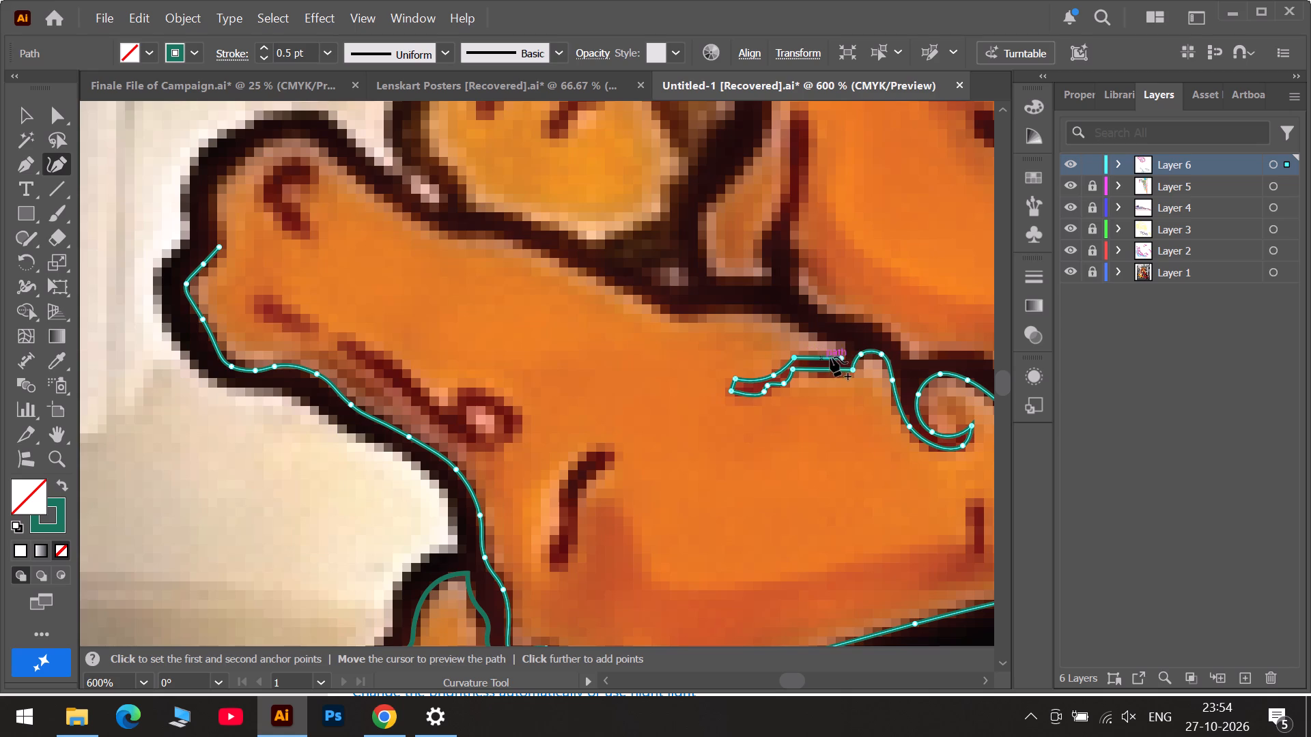
pyautogui.doubleClick(842, 356)
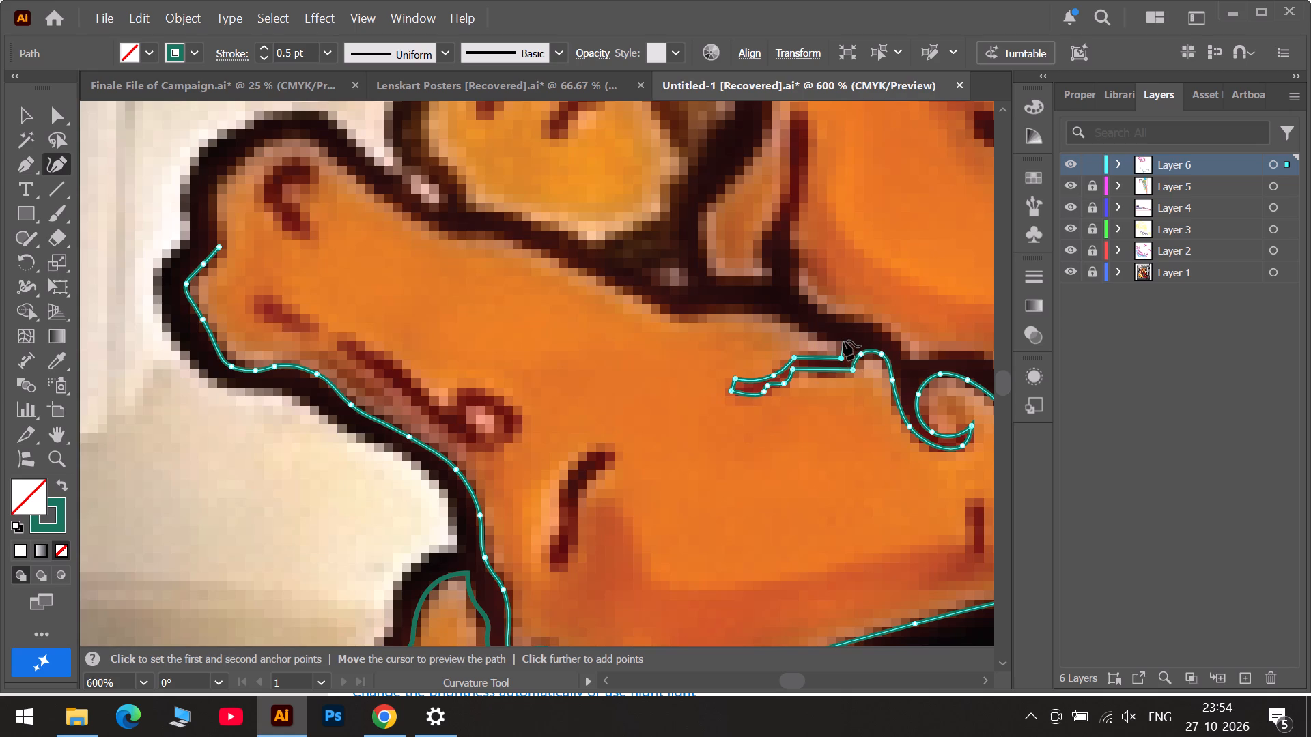
pyautogui.doubleClick(843, 341)
# Continue the path along the drumstick's top edge past the junction to the narrowing shank, shifting and adding points to fit the orange edge.
pyautogui.click(821, 336)
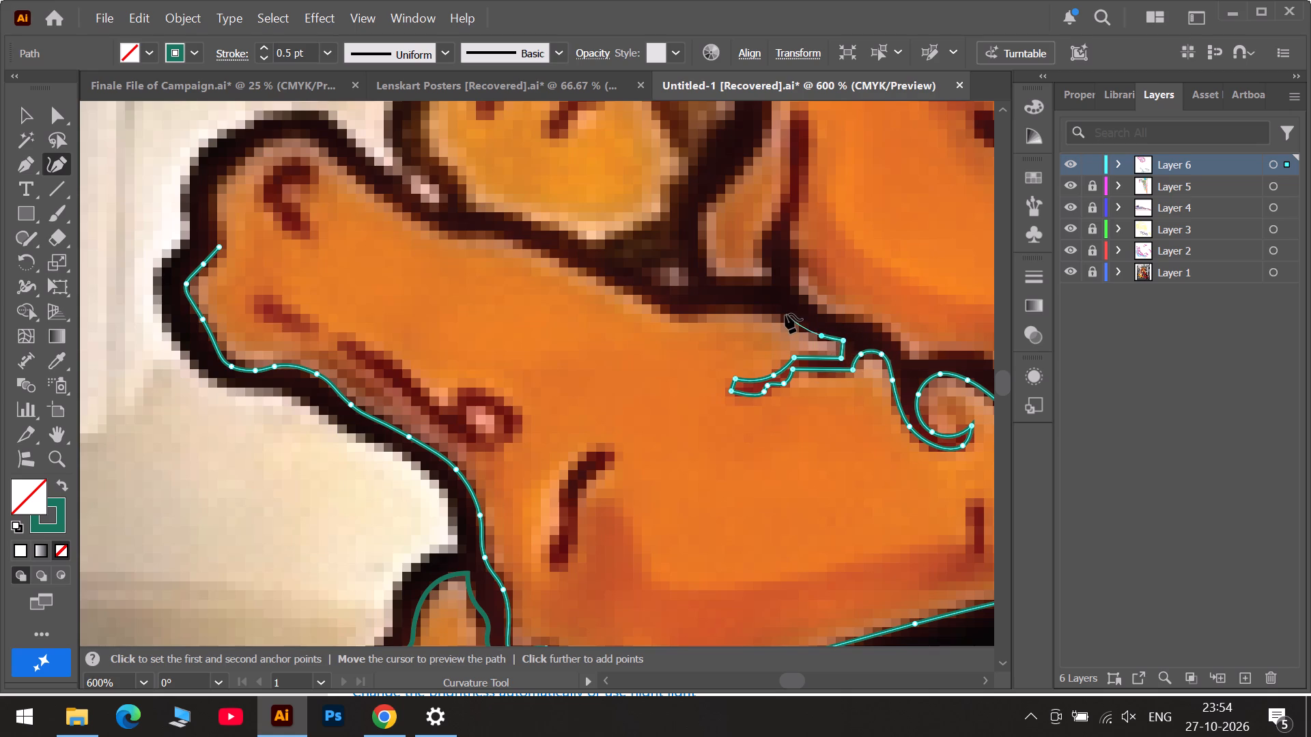
pyautogui.click(788, 316)
pyautogui.click(743, 308)
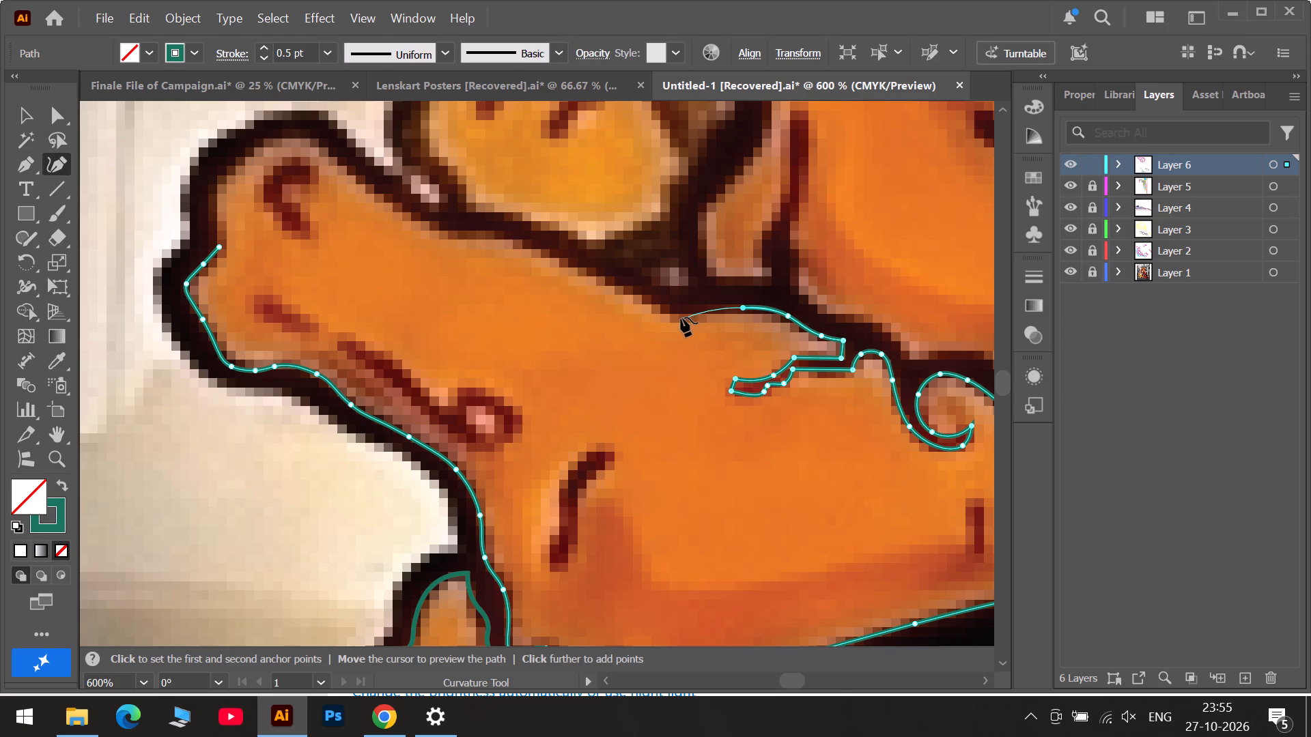
pyautogui.click(679, 317)
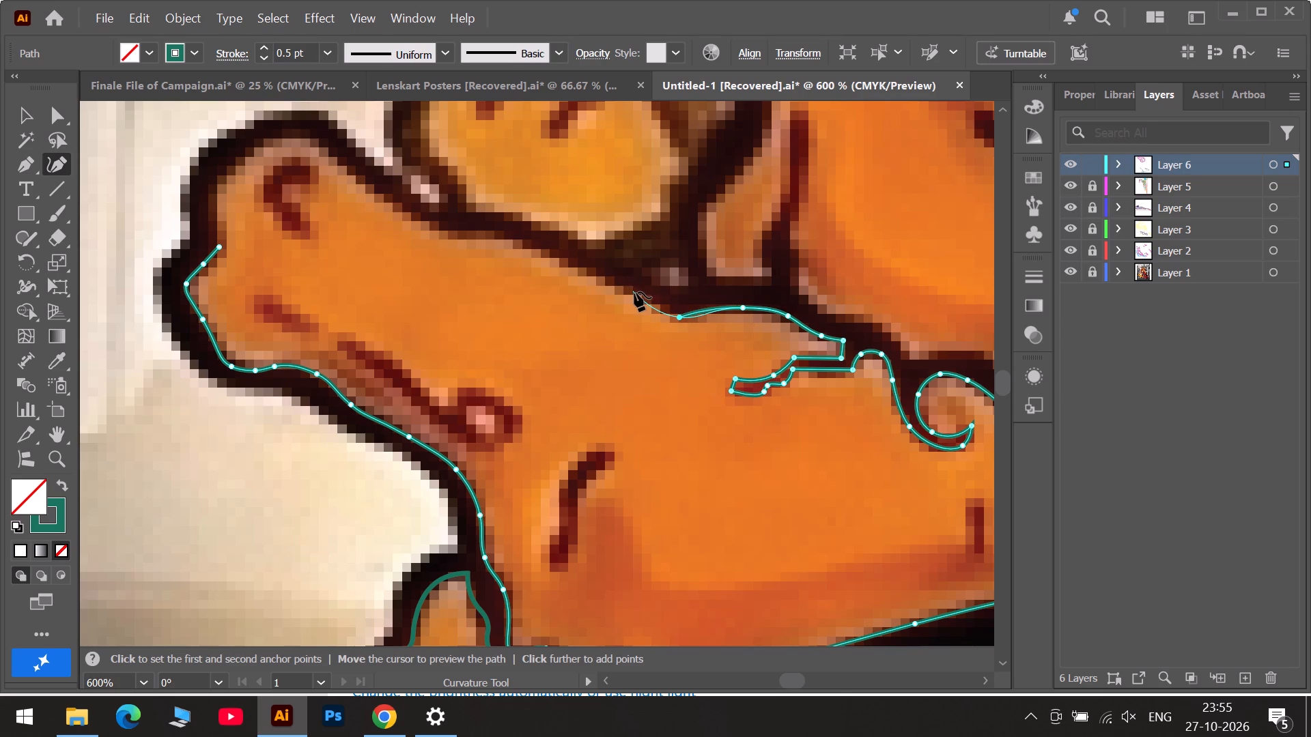
pyautogui.click(635, 293)
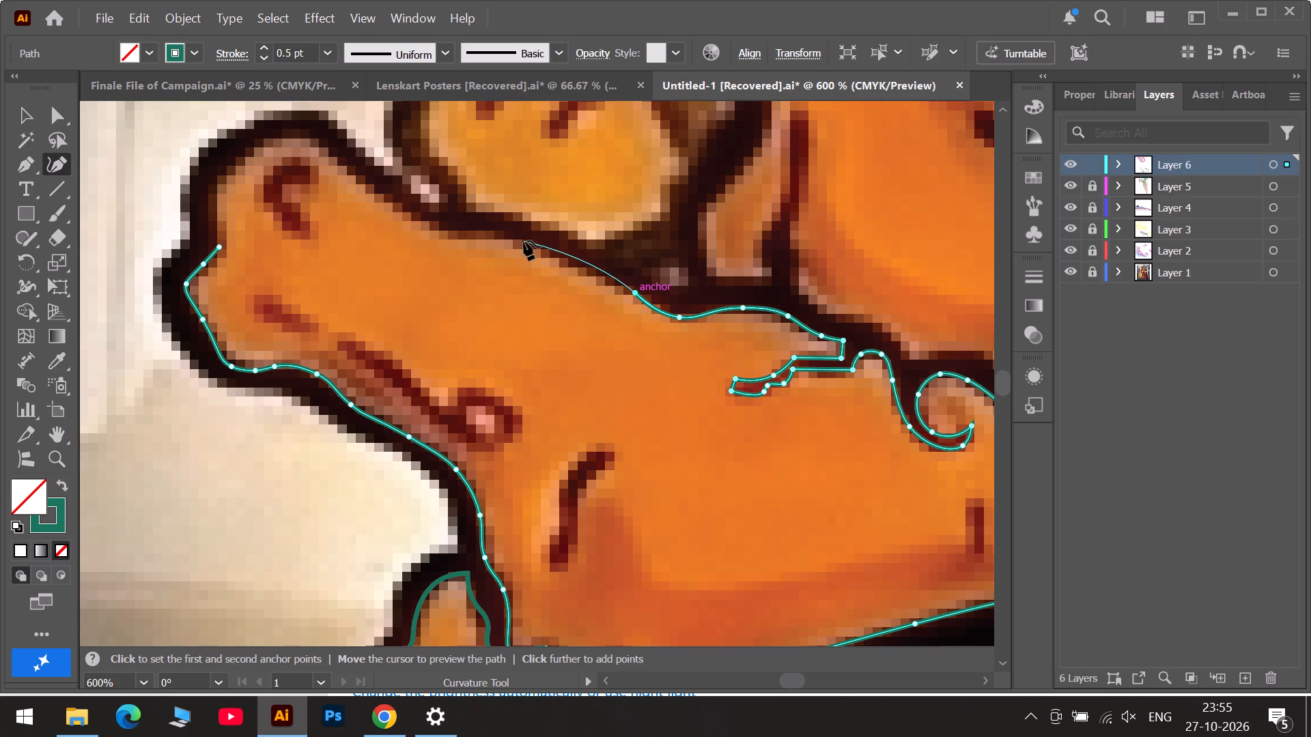
pyautogui.click(524, 241)
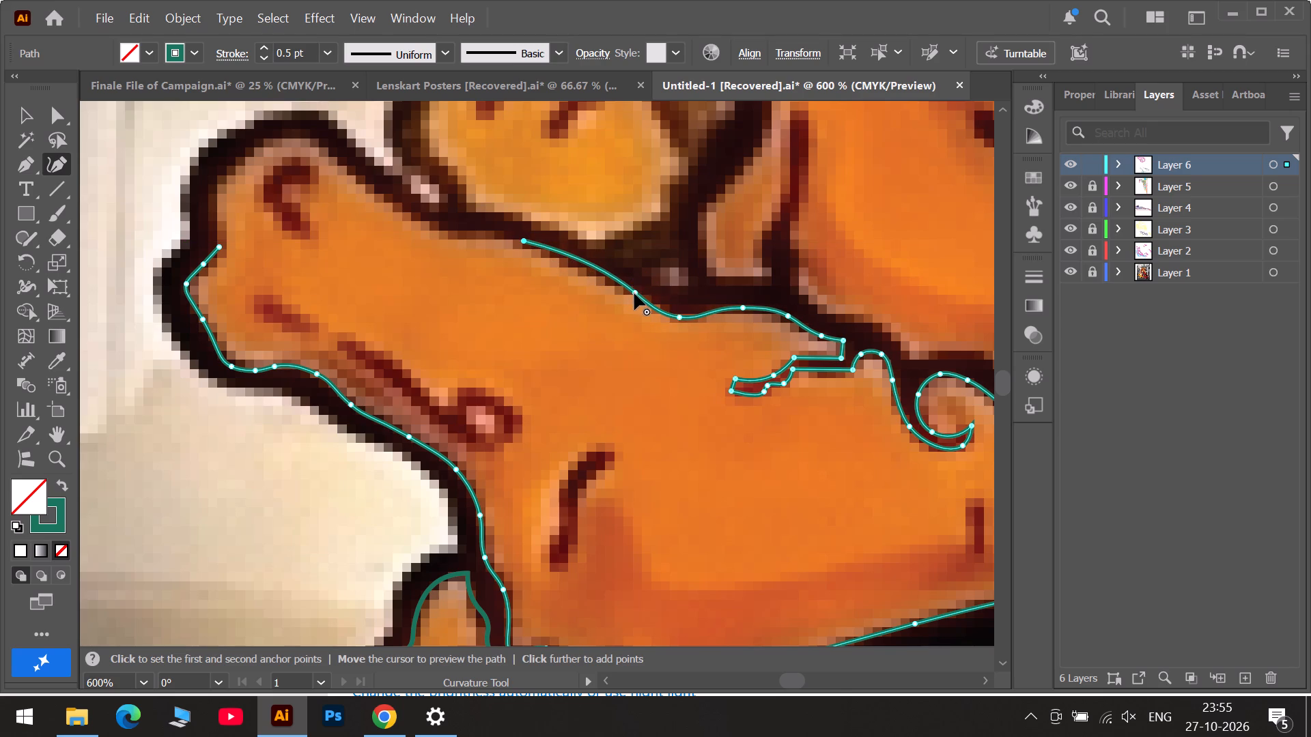
pyautogui.moveTo(636, 289); pyautogui.dragTo(602, 278)
pyautogui.moveTo(650, 306); pyautogui.dragTo(653, 300)
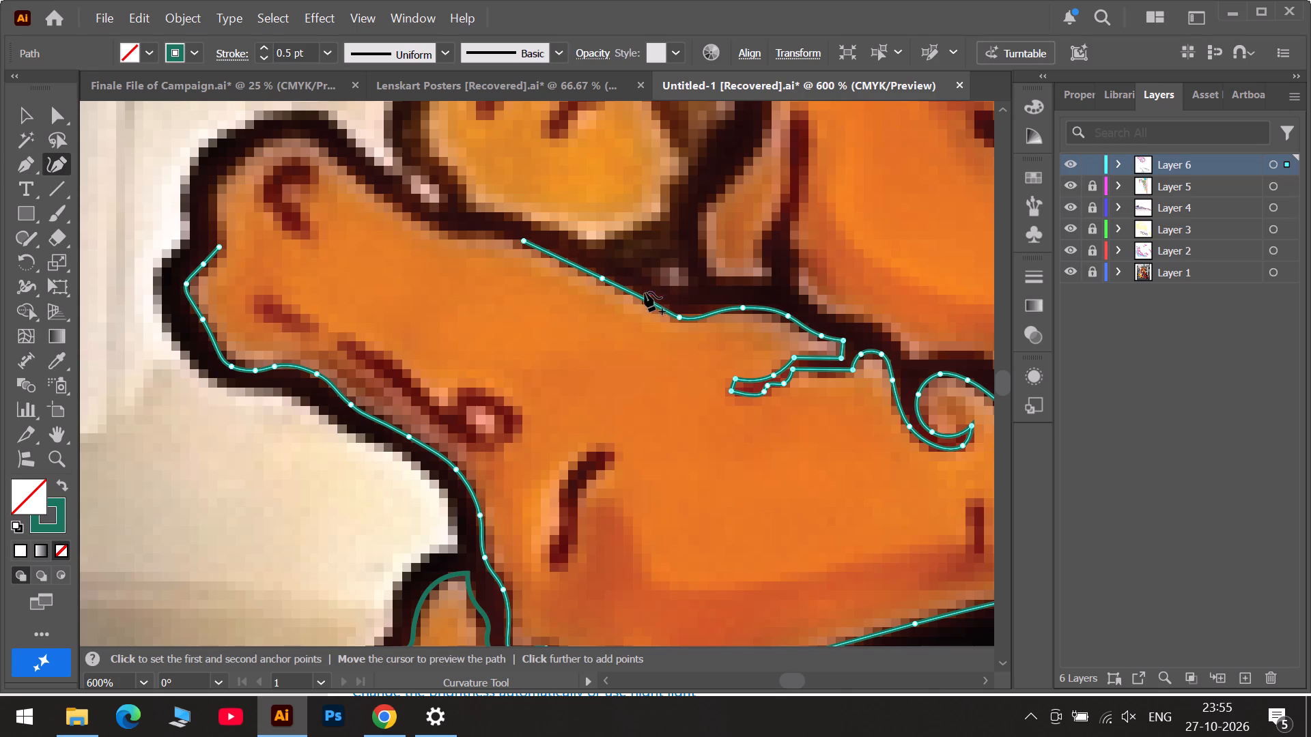
# Trace the remaining top edge of the shank, round the drumstick's knobbed end, and close the path at its starting point.
pyautogui.click(479, 232)
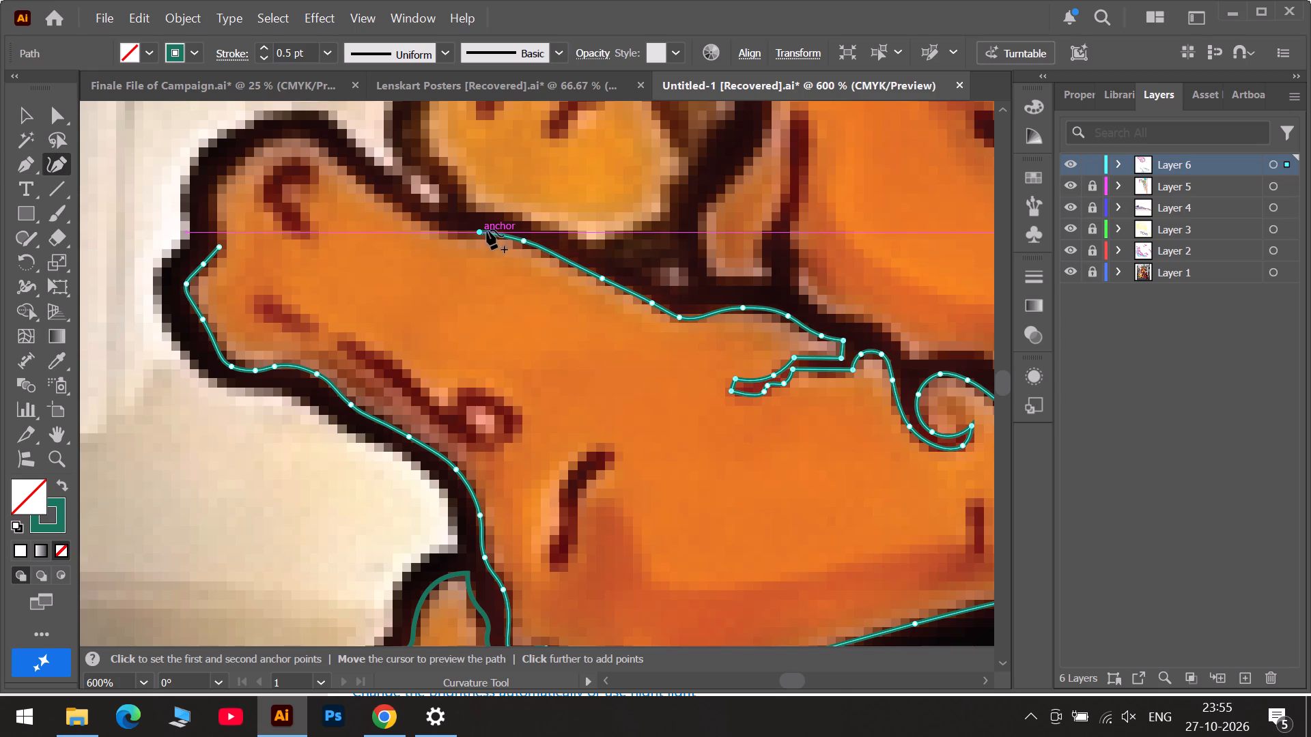
pyautogui.click(445, 232)
pyautogui.click(410, 215)
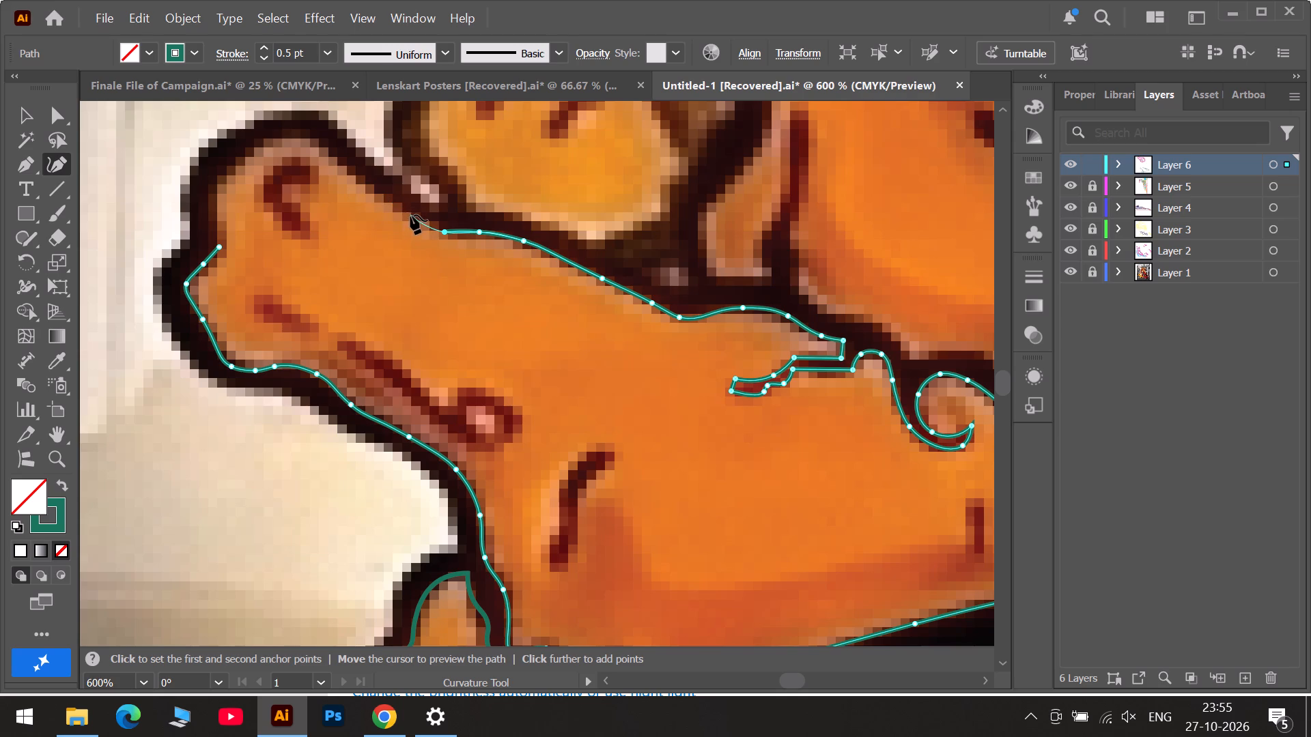
pyautogui.click(346, 165)
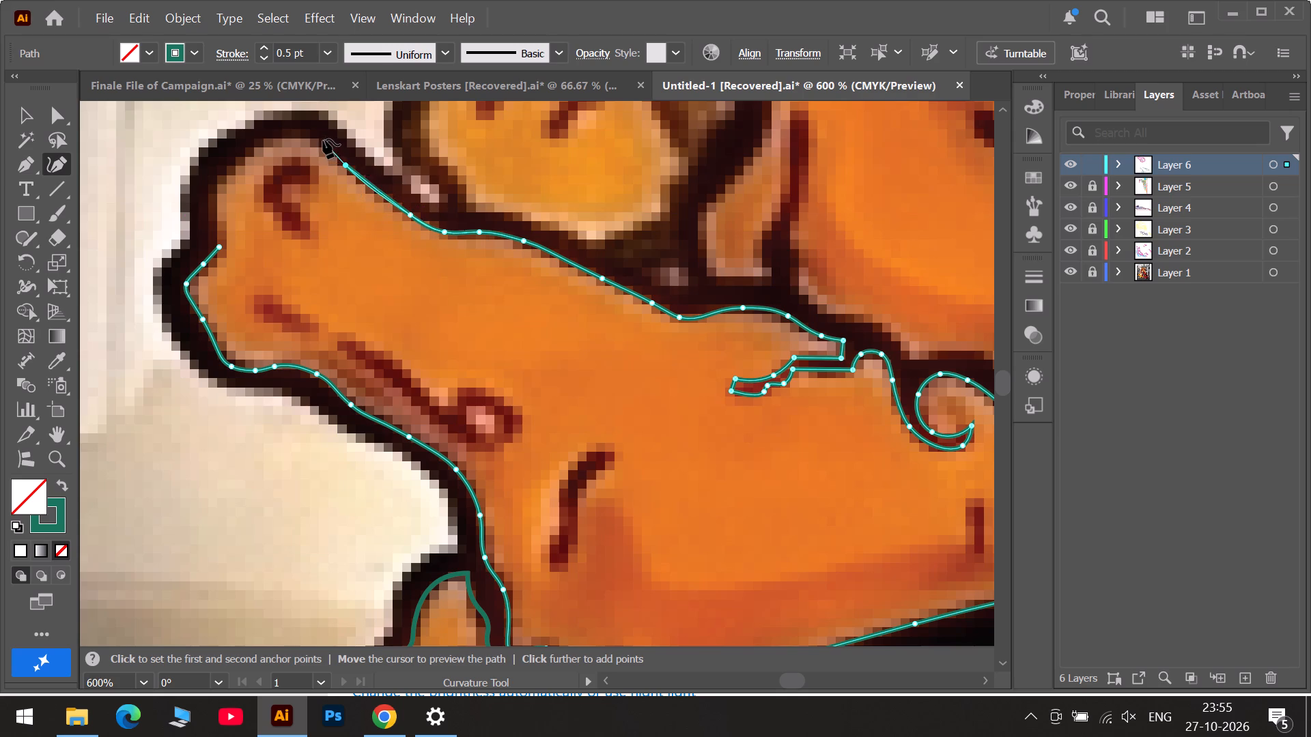
pyautogui.click(316, 136)
pyautogui.click(264, 137)
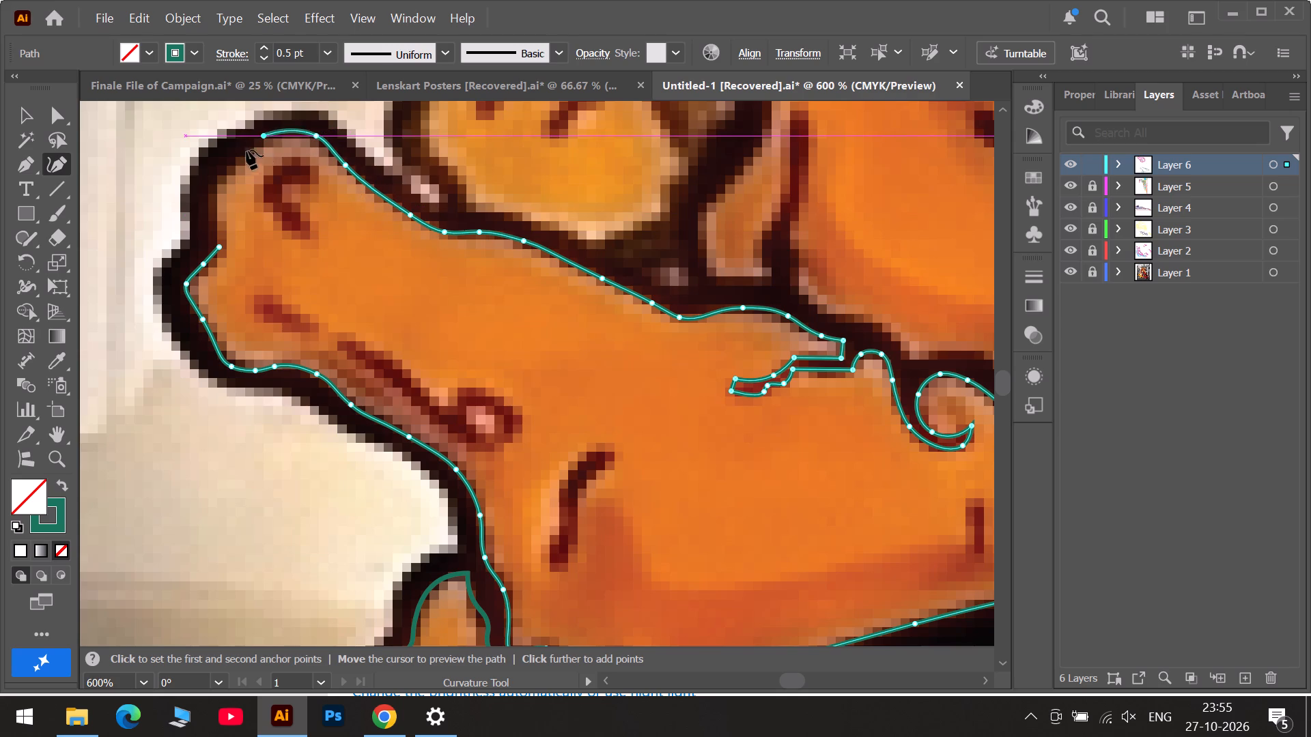
pyautogui.click(225, 167)
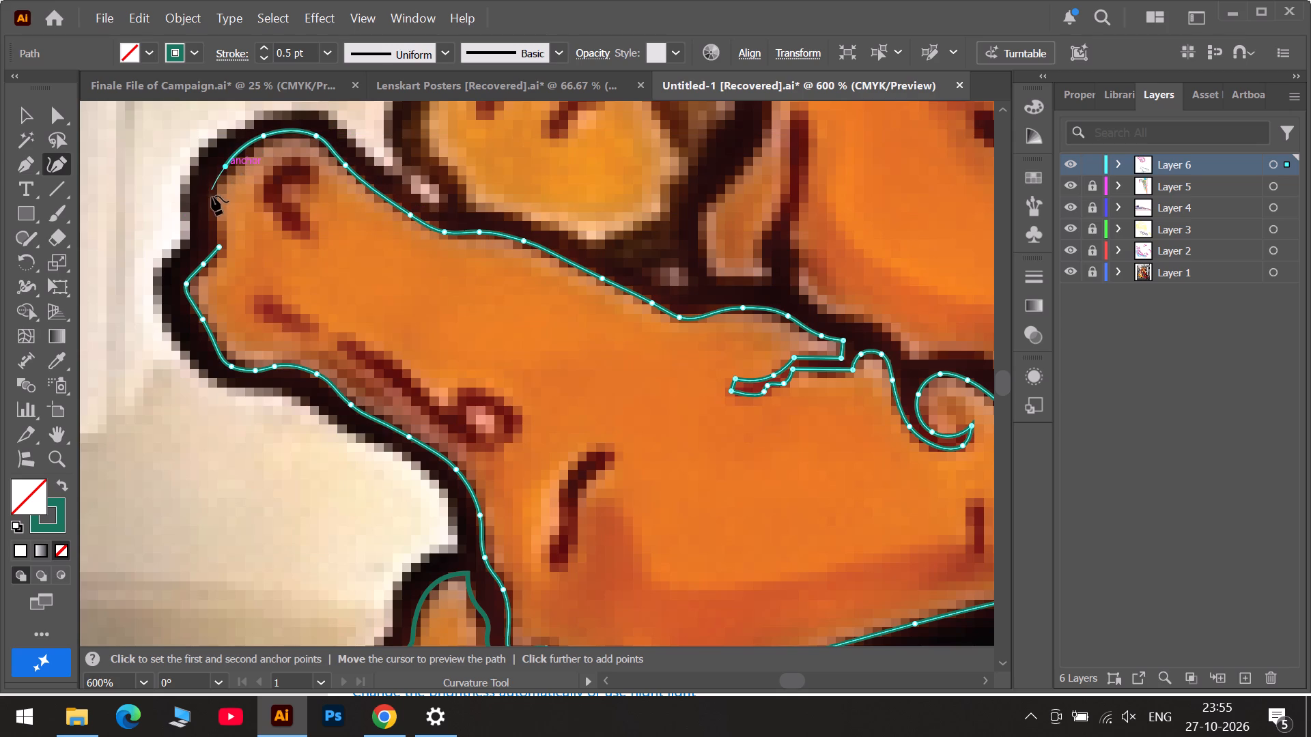
pyautogui.click(212, 207)
pyautogui.click(221, 246)
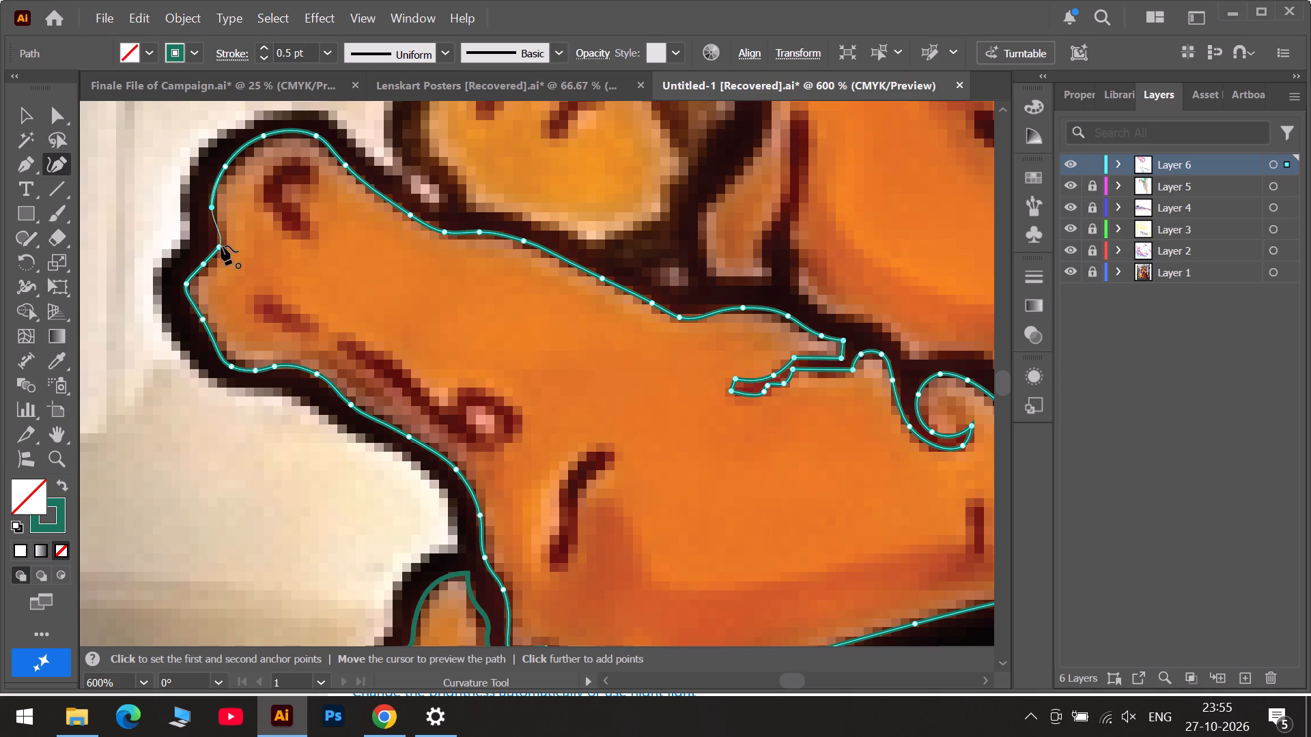
pyautogui.click(221, 246)
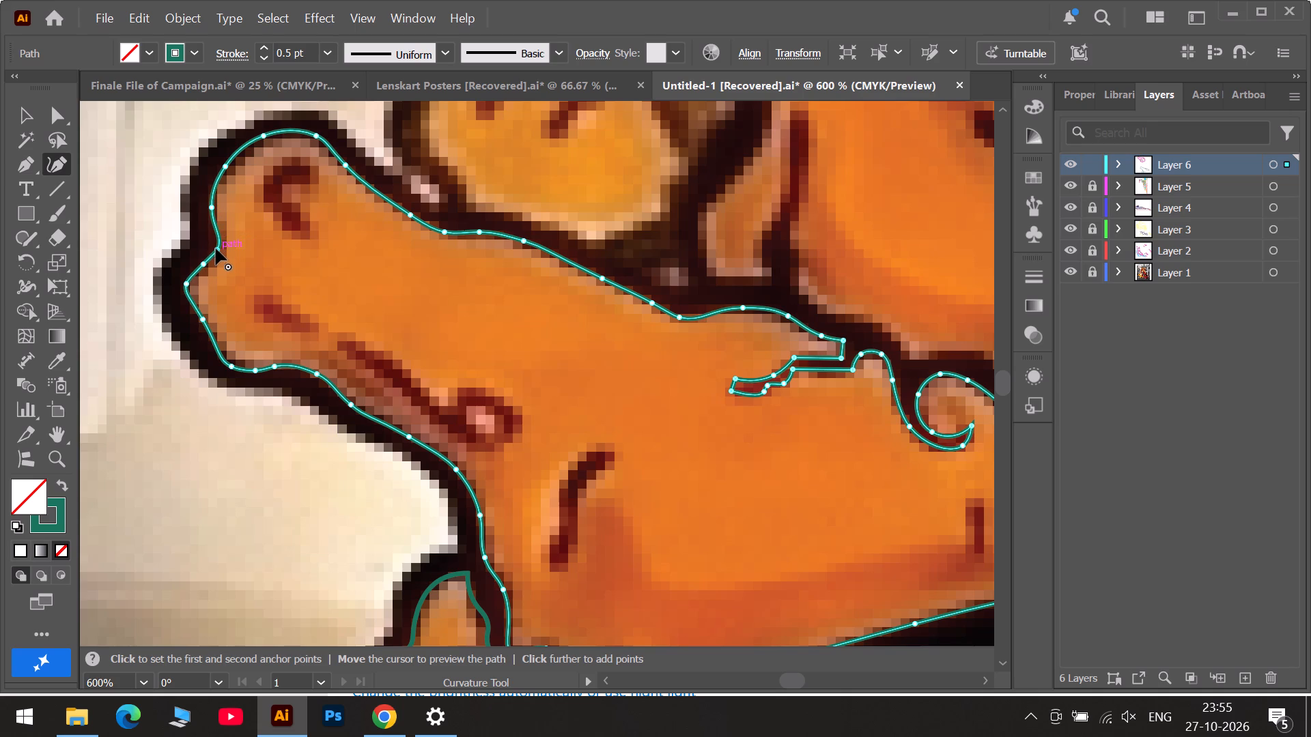
# Start a new curved path at the lower corner of the chicken piece beside the drumstick, tracing its side edge up to the bend.
pyautogui.keyDown('alt'); pyautogui.scroll(-2, 442, 280); pyautogui.keyUp('alt')
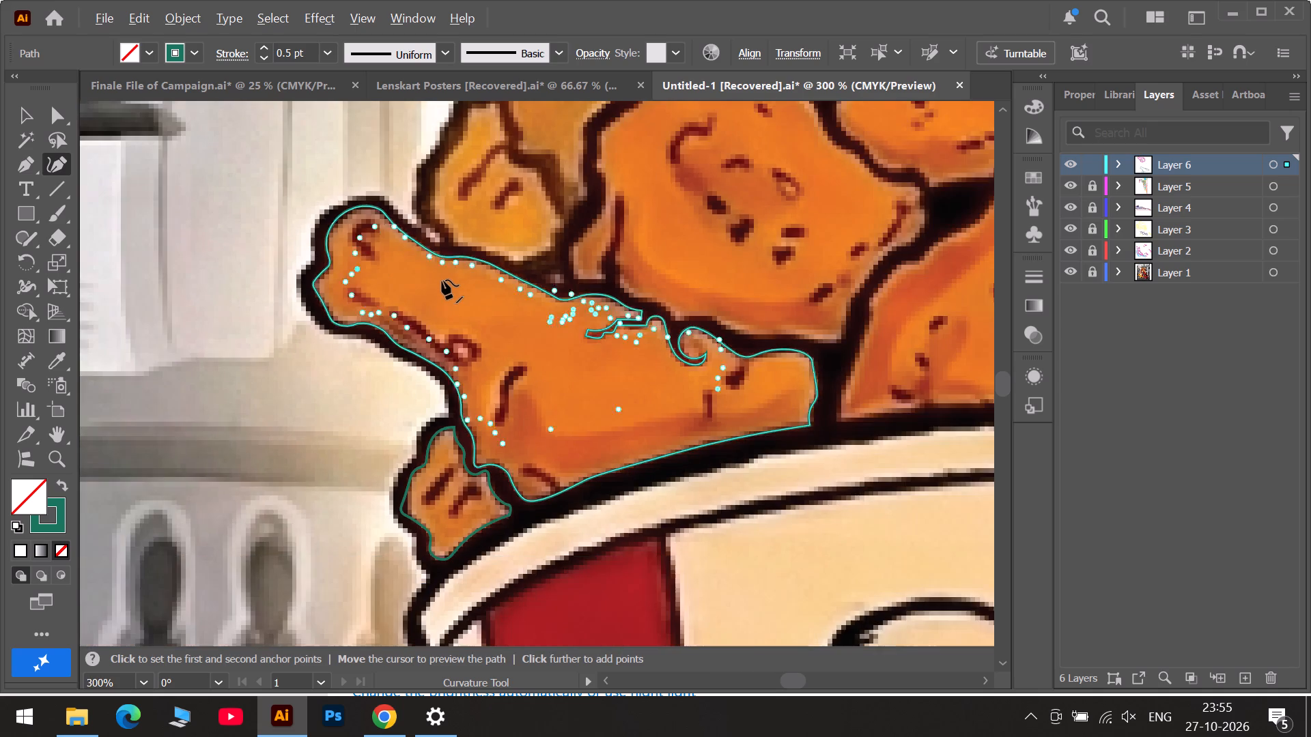
pyautogui.keyDown('alt'); pyautogui.scroll(-2, 442, 280); pyautogui.keyUp('alt')
pyautogui.scroll(7, 621, 265)
pyautogui.scroll(6, 516, 261)
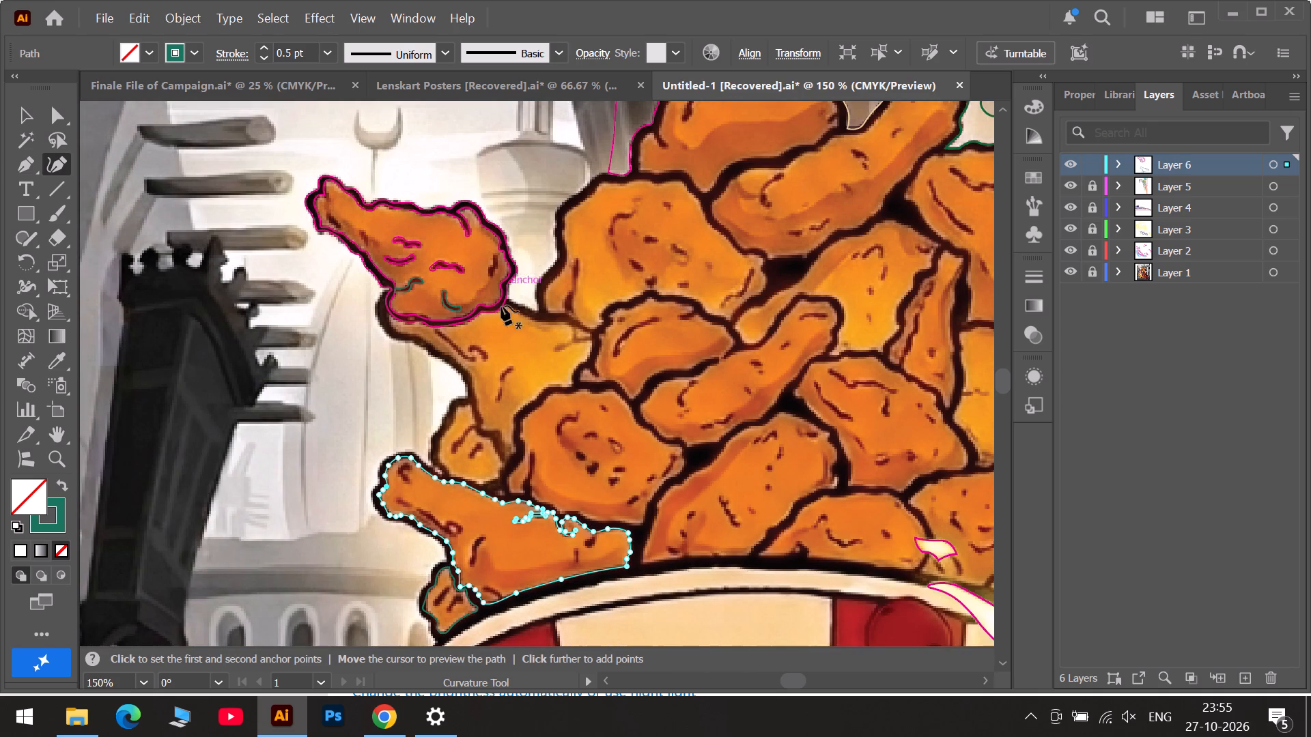
pyautogui.keyDown('alt'); pyautogui.scroll(2, 507, 363); pyautogui.keyUp('alt')
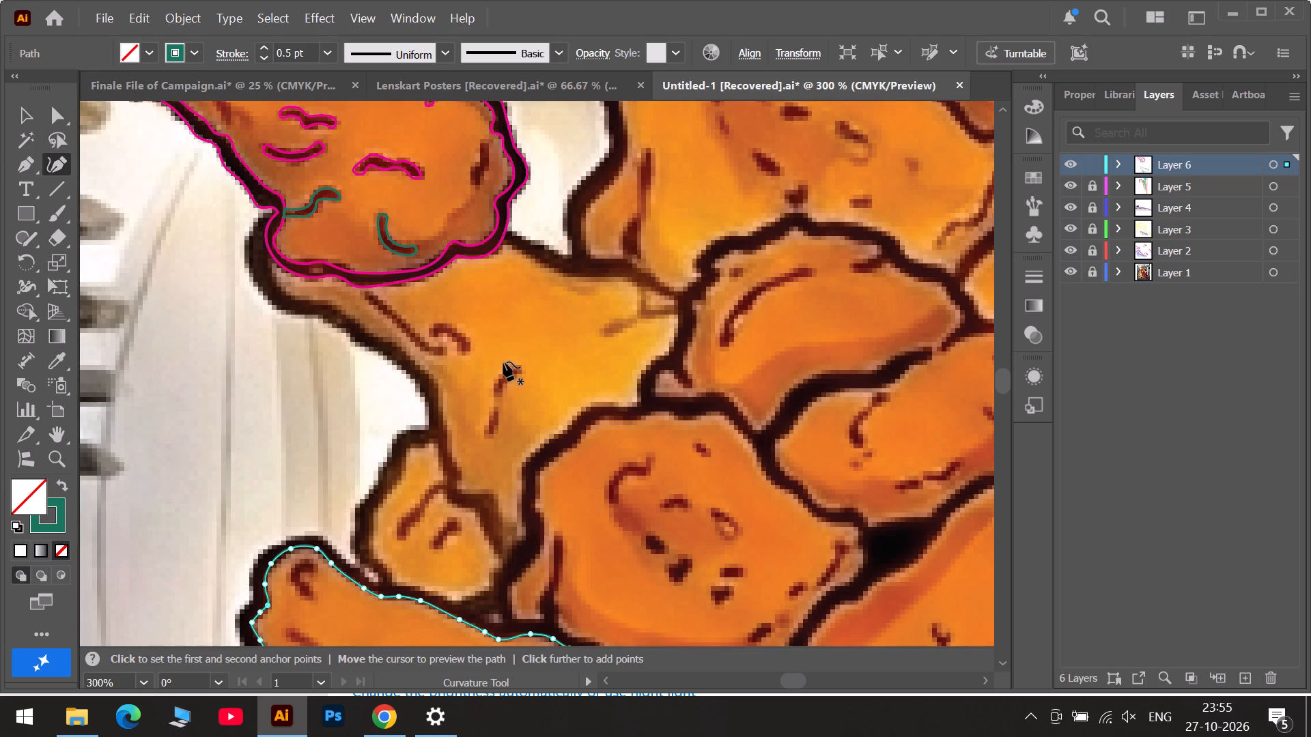
pyautogui.keyDown('alt'); pyautogui.scroll(1, 437, 350); pyautogui.keyUp('alt')
pyautogui.keyDown('alt'); pyautogui.scroll(-3, 620, 319); pyautogui.keyUp('alt')
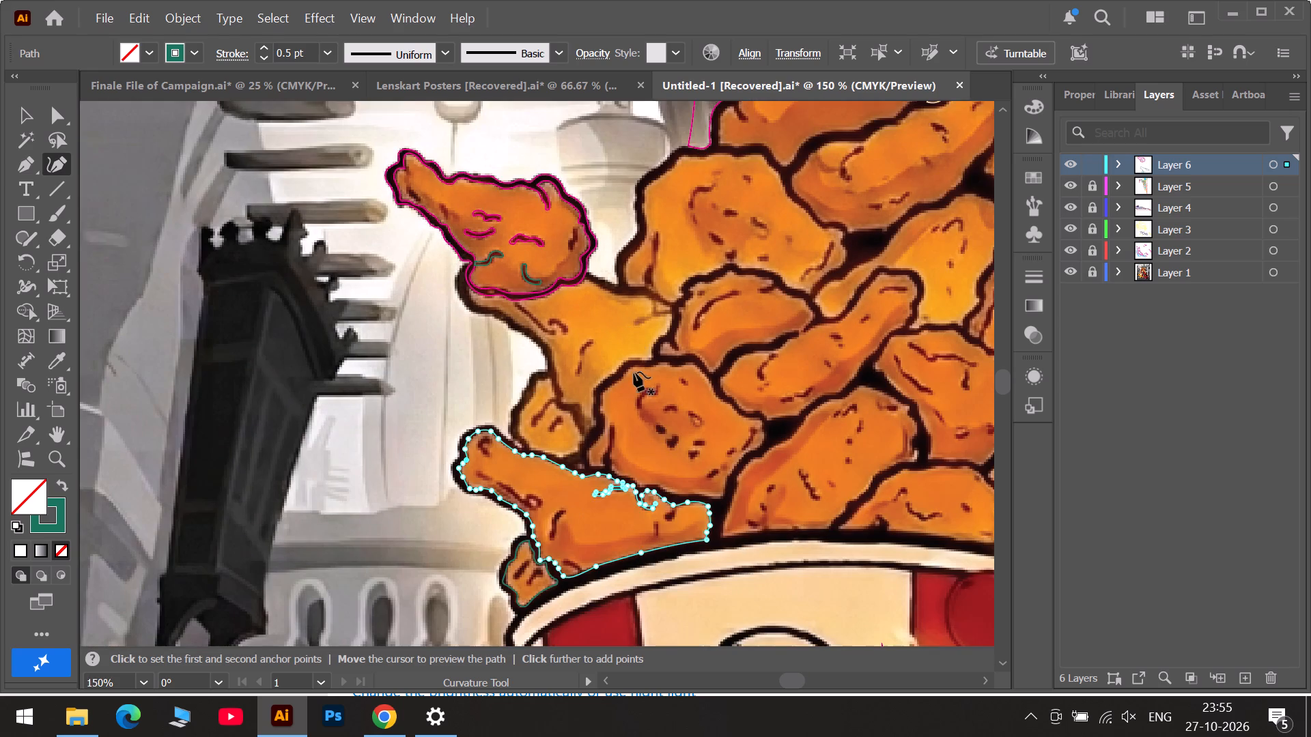
pyautogui.scroll(-5, 652, 436)
pyautogui.keyDown('alt'); pyautogui.scroll(2, 774, 424); pyautogui.keyUp('alt')
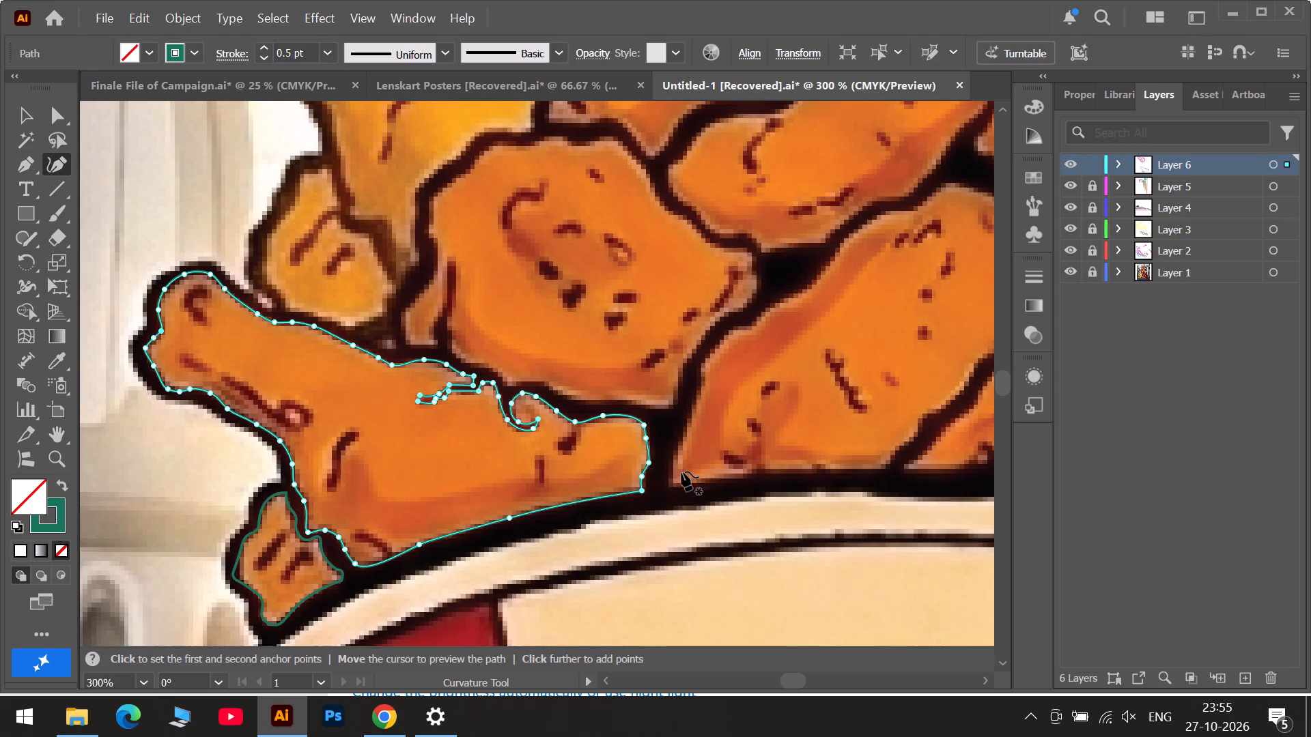
pyautogui.click(671, 483)
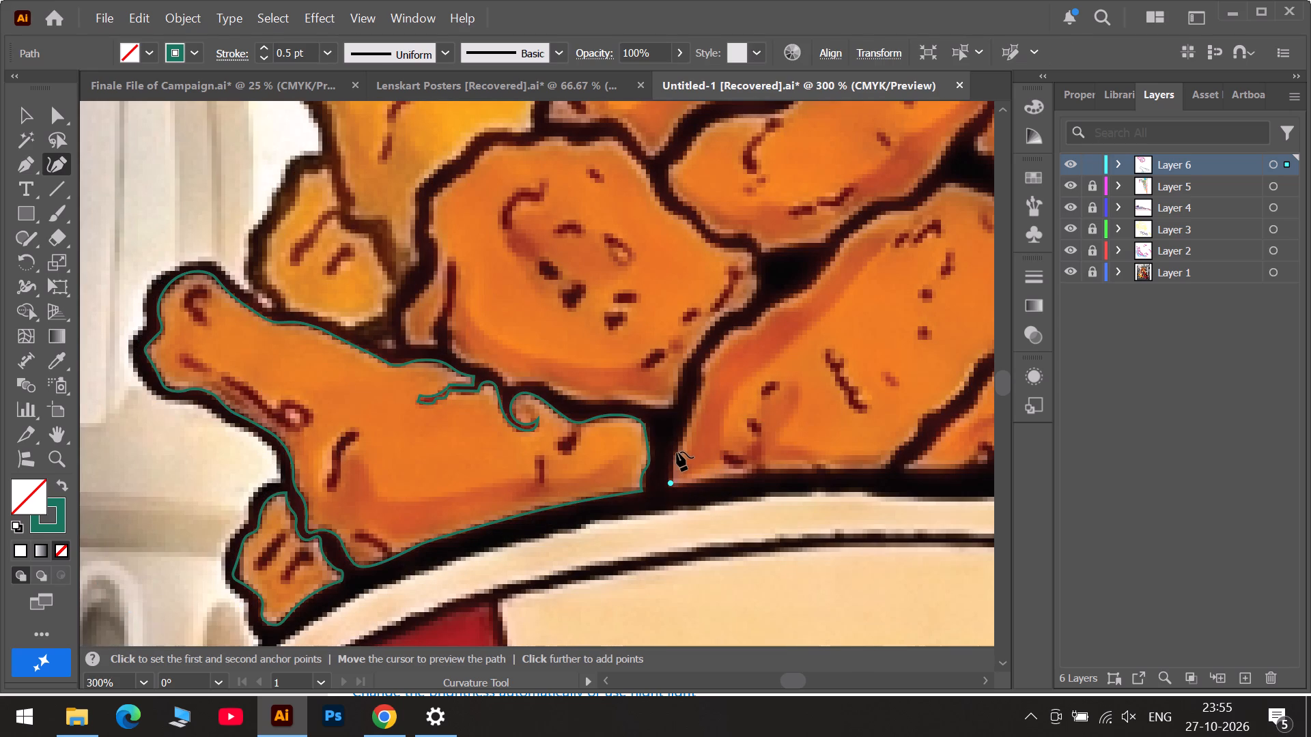
pyautogui.click(677, 450)
pyautogui.click(696, 403)
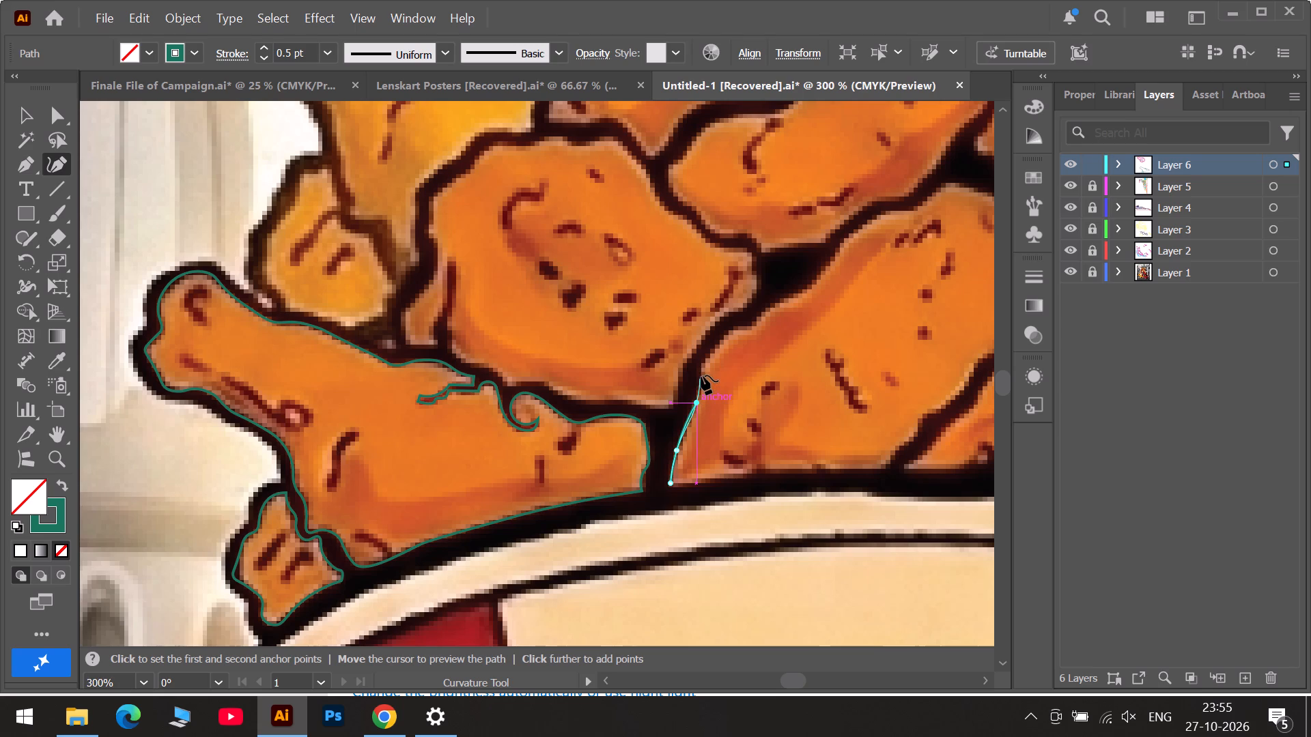
pyautogui.click(701, 375)
pyautogui.click(716, 343)
pyautogui.click(740, 326)
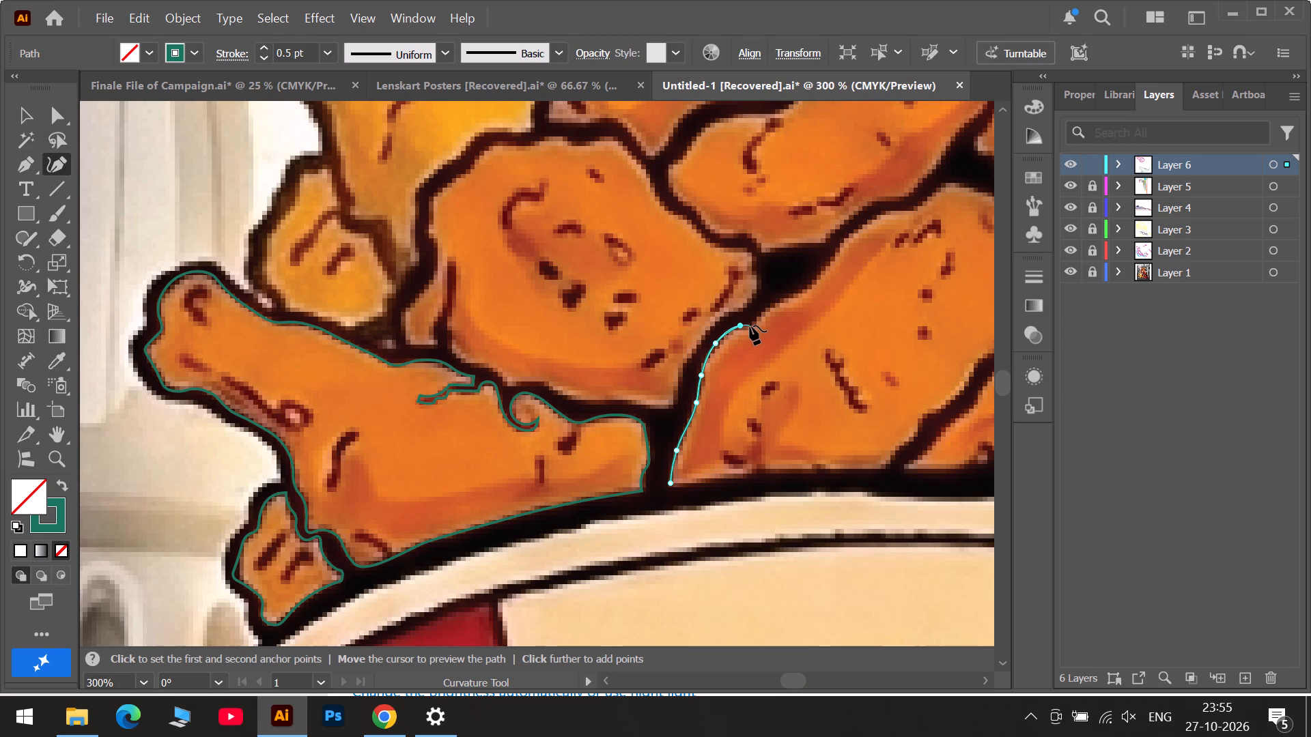
pyautogui.click(750, 326)
pyautogui.click(759, 315)
# Continue the path along the underside of the dark triangular gap and up the piece's slanted edge, nudging the point at the bend.
pyautogui.scroll(3, 785, 304)
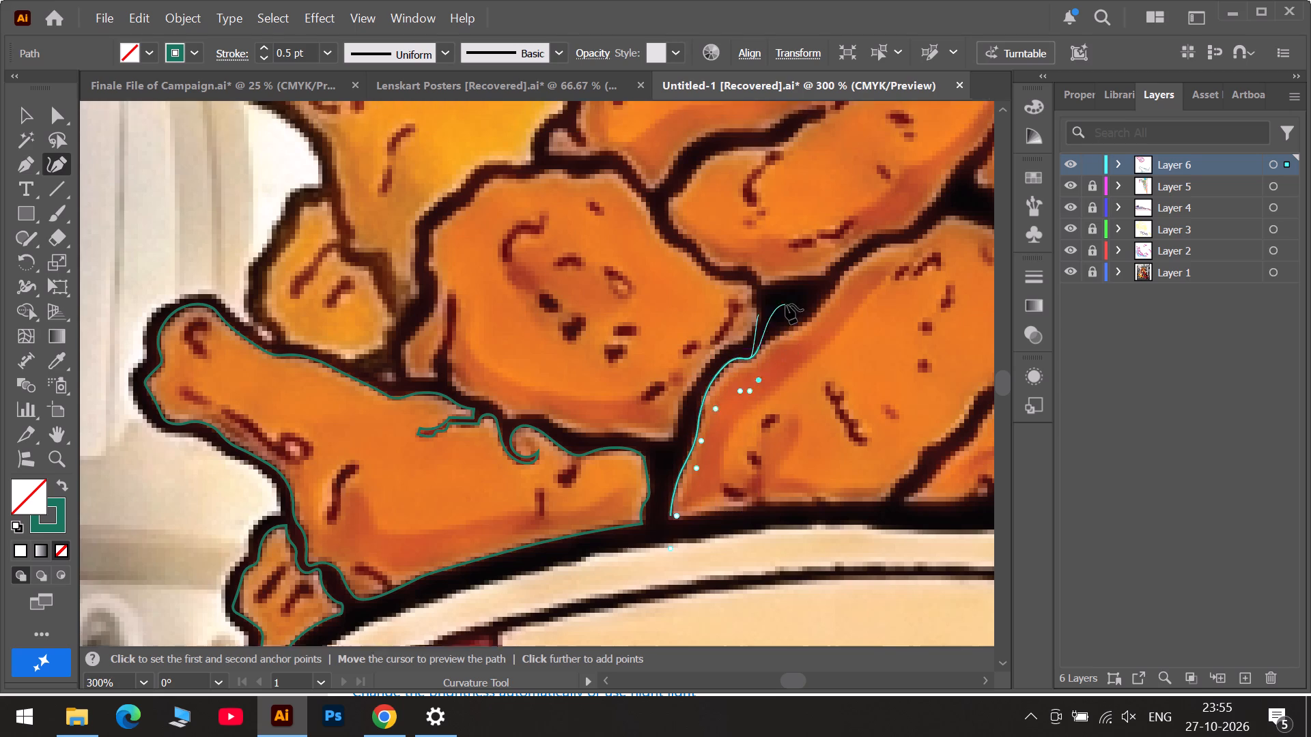
pyautogui.scroll(1, 786, 304)
pyautogui.keyDown('alt'); pyautogui.scroll(3, 819, 329); pyautogui.keyUp('alt')
pyautogui.click(751, 414)
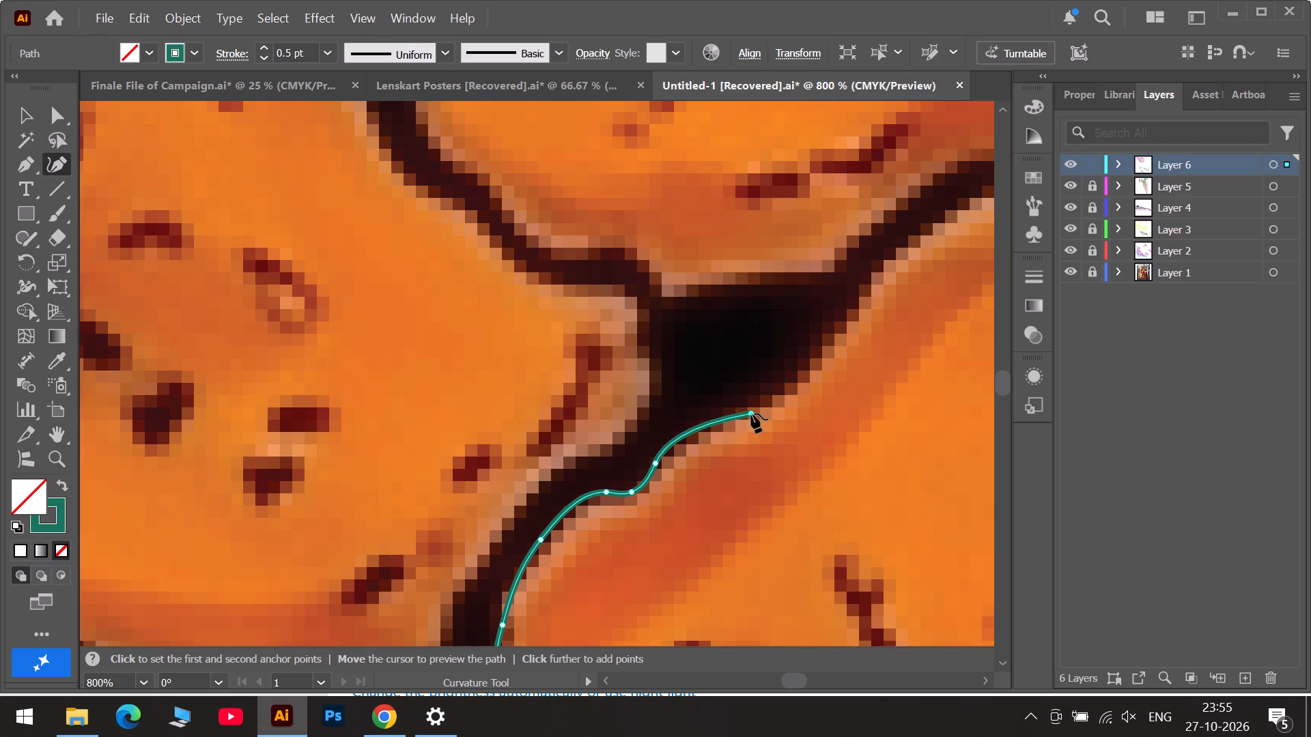
pyautogui.click(655, 463)
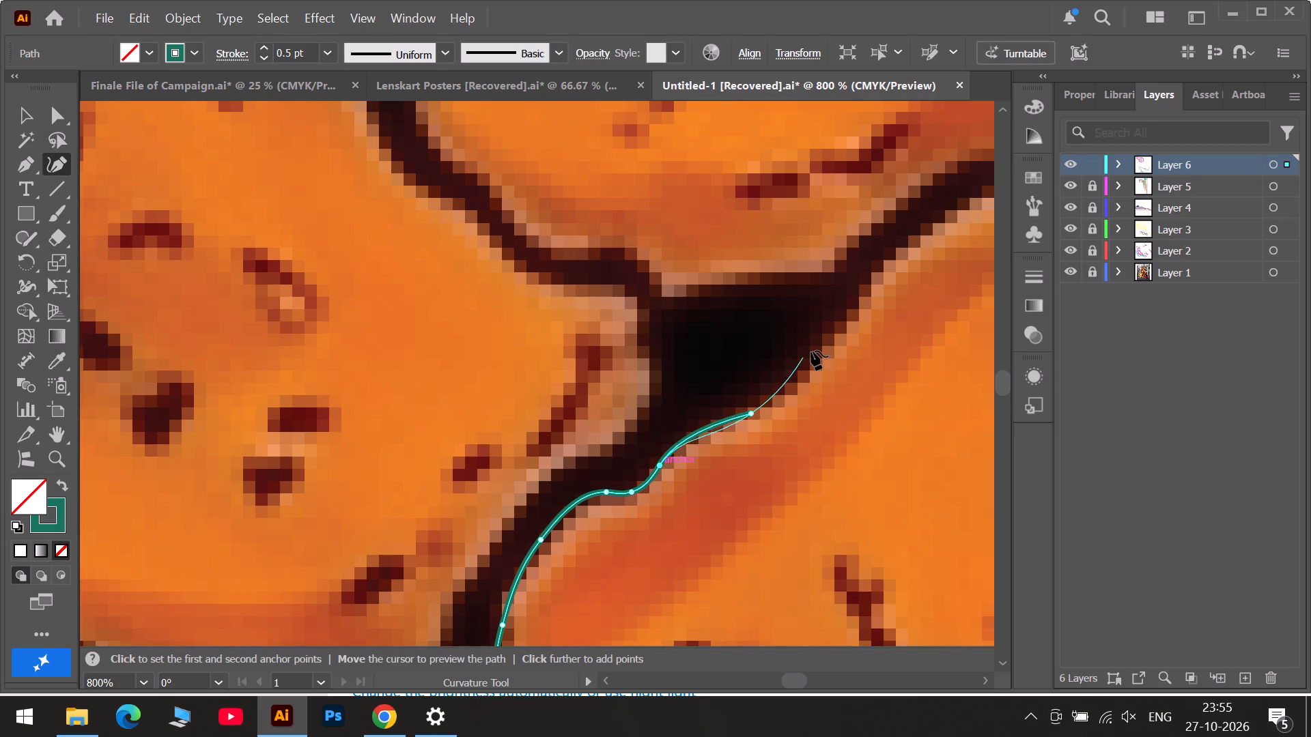
pyautogui.click(833, 332)
pyautogui.scroll(4, 847, 317)
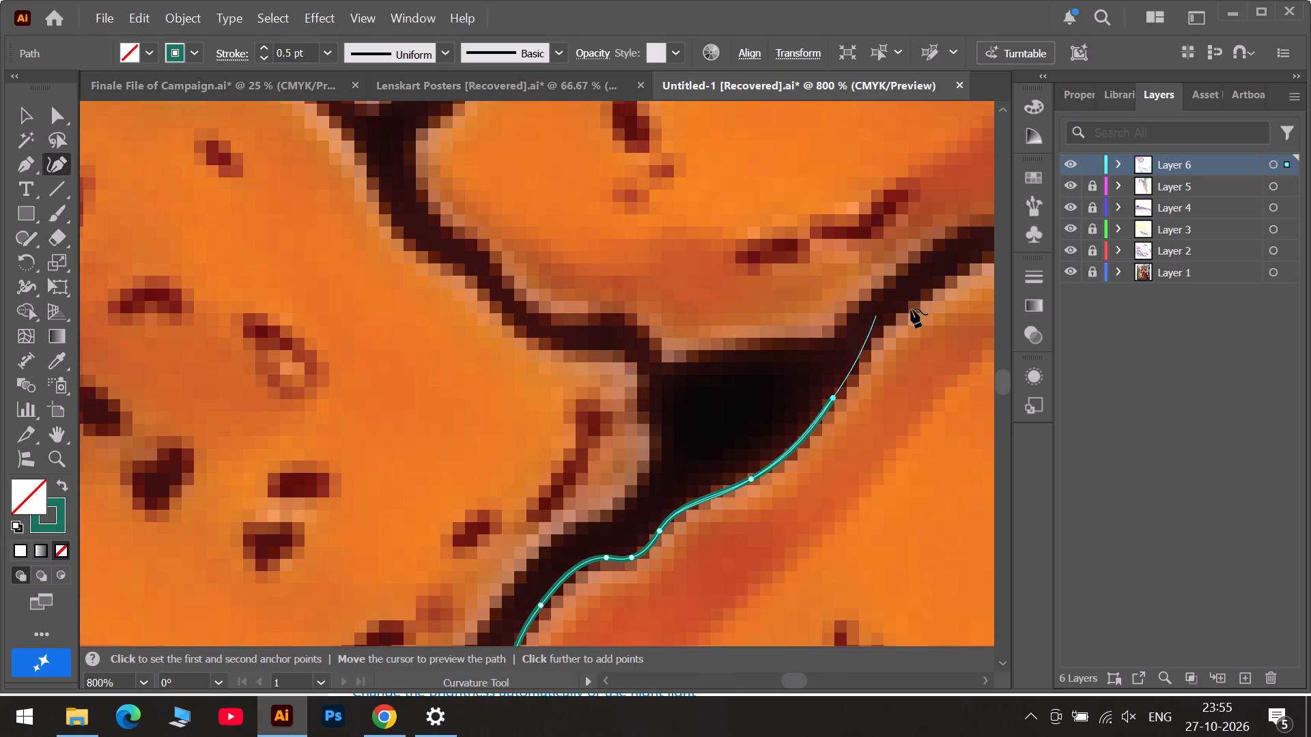
pyautogui.click(883, 330)
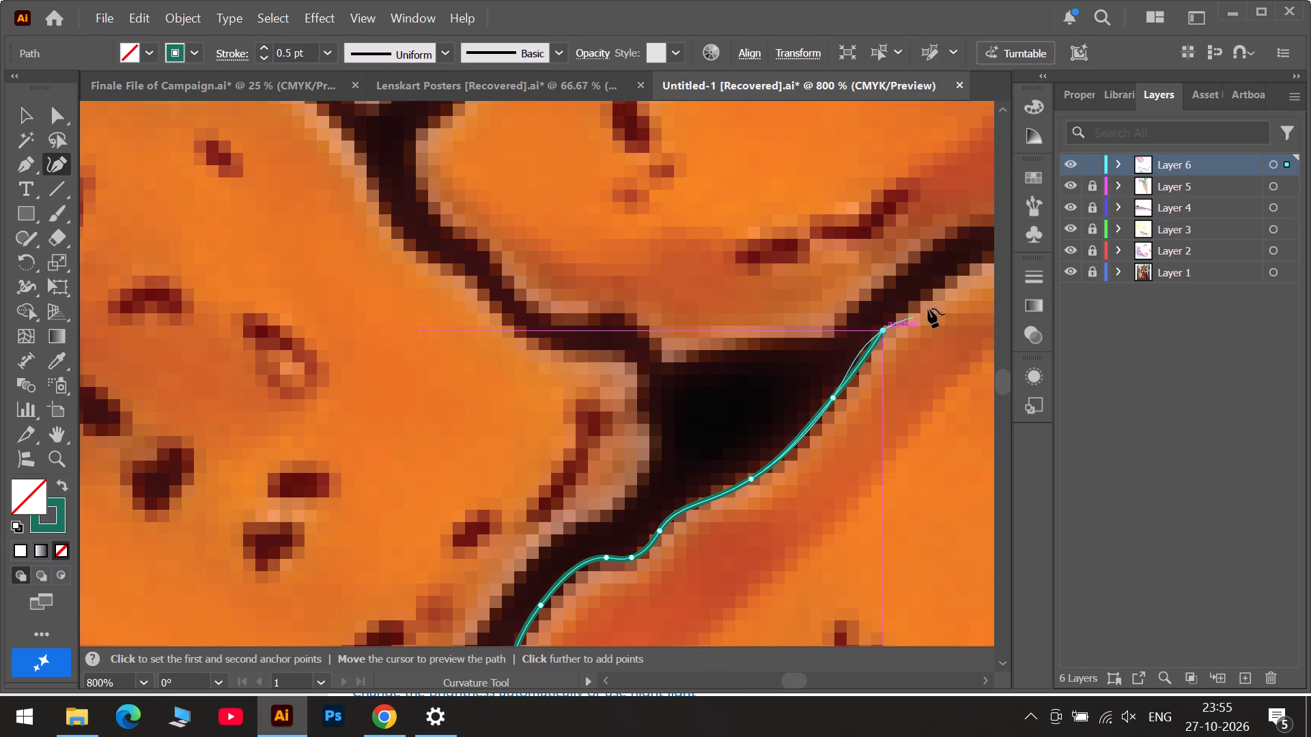
pyautogui.click(961, 272)
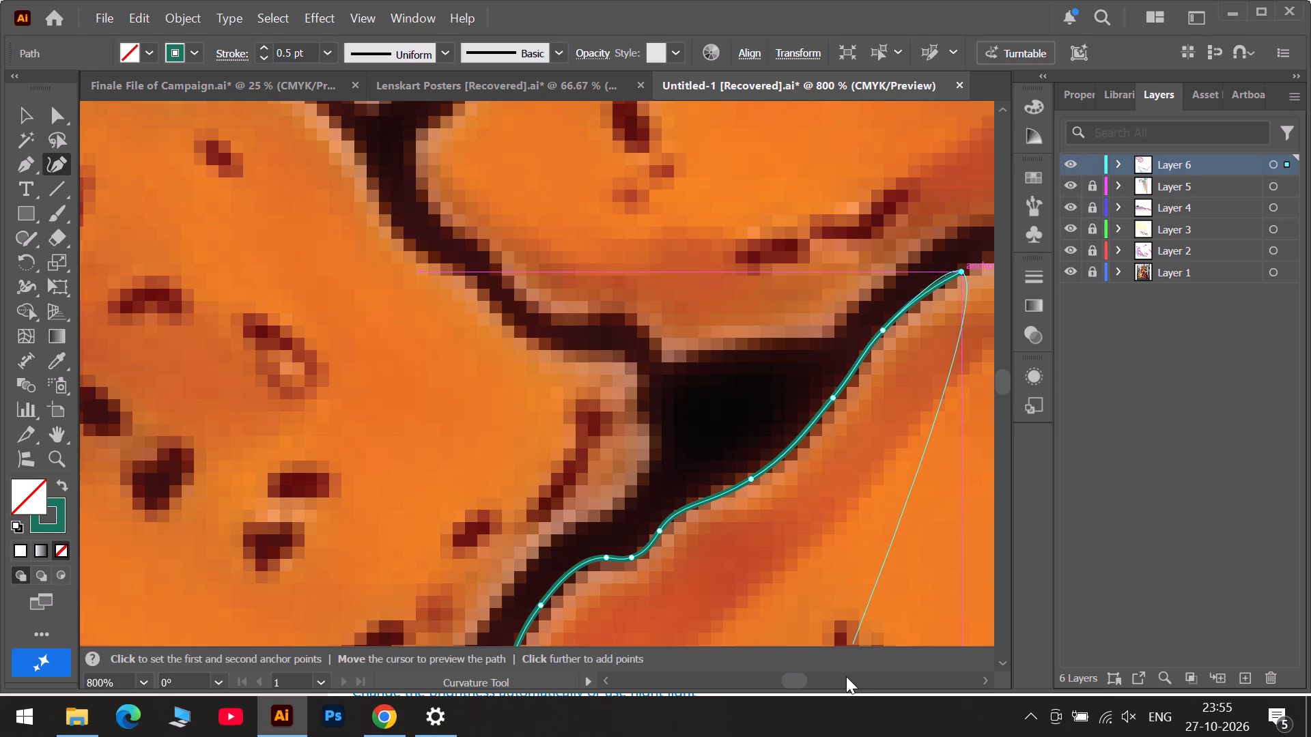
# Extend the path along the piece's upper edge to just before its peak at the next dark gap, nudging a point to fit.
pyautogui.click(844, 684)
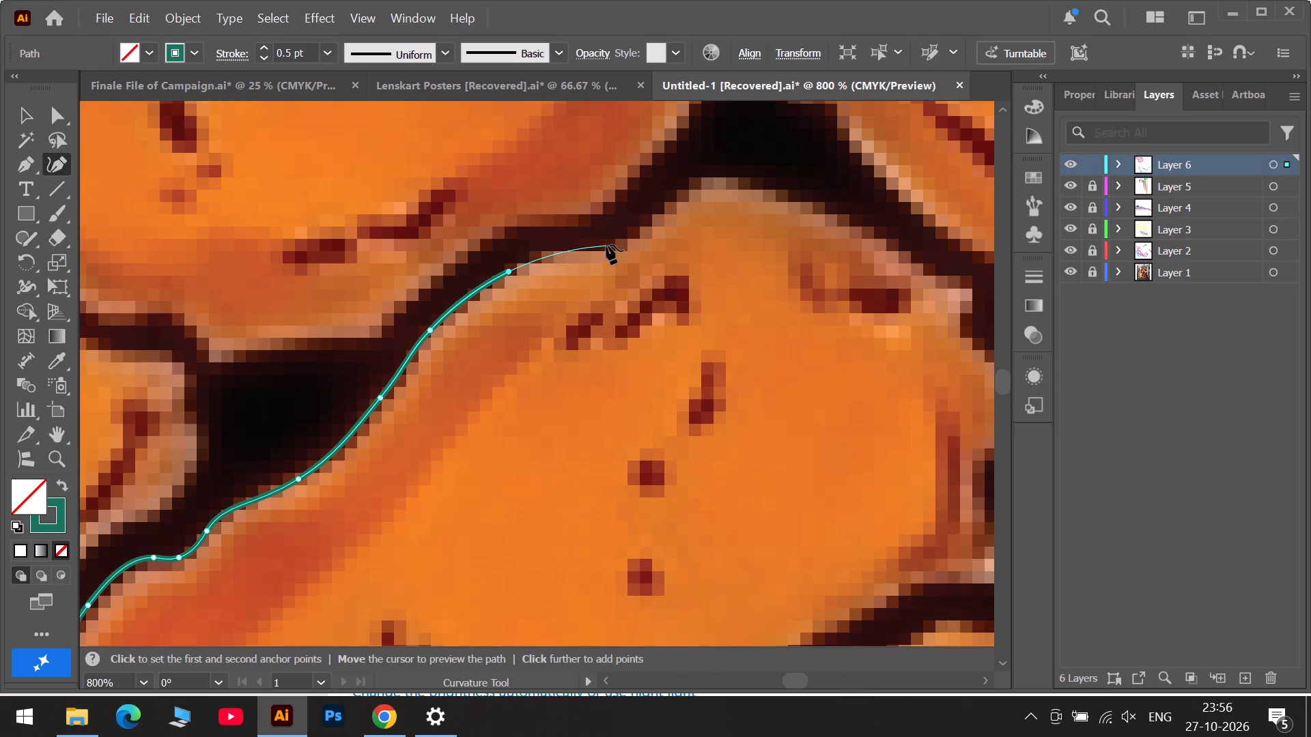
pyautogui.click(607, 253)
pyautogui.moveTo(510, 272); pyautogui.dragTo(513, 265)
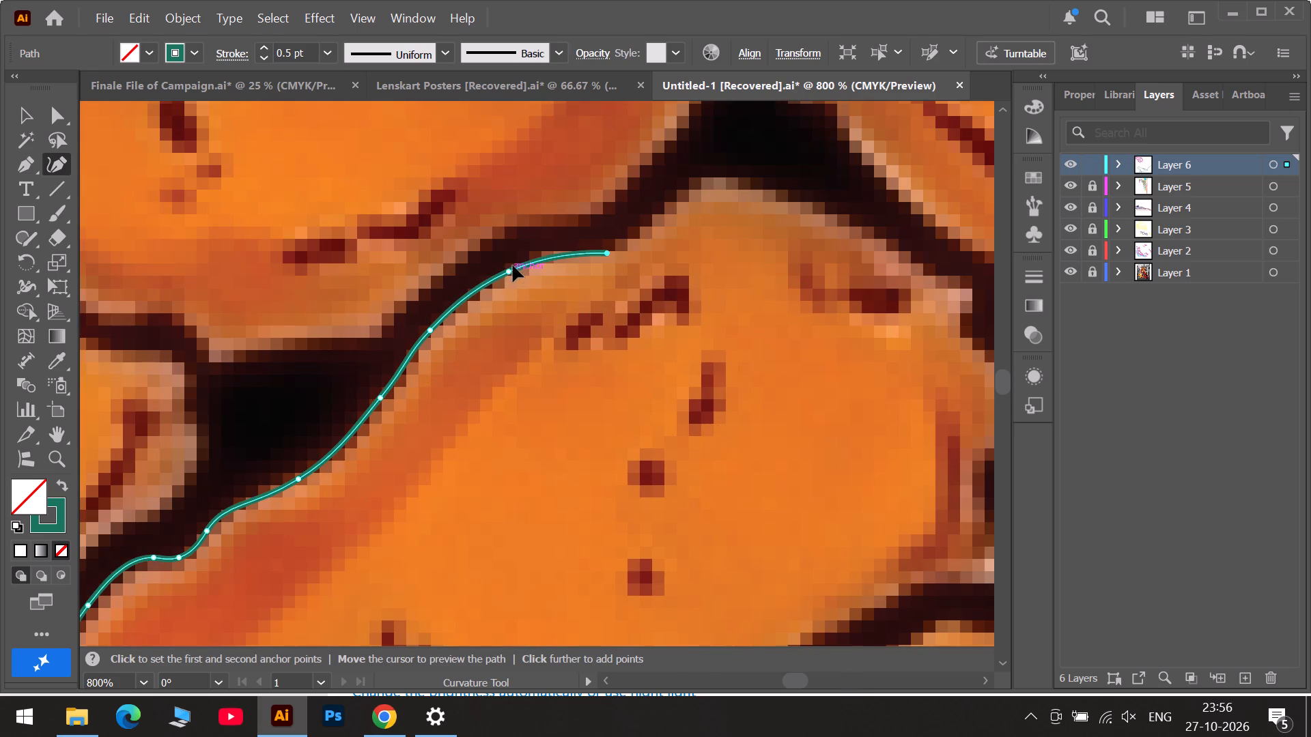
pyautogui.moveTo(513, 265); pyautogui.dragTo(522, 266)
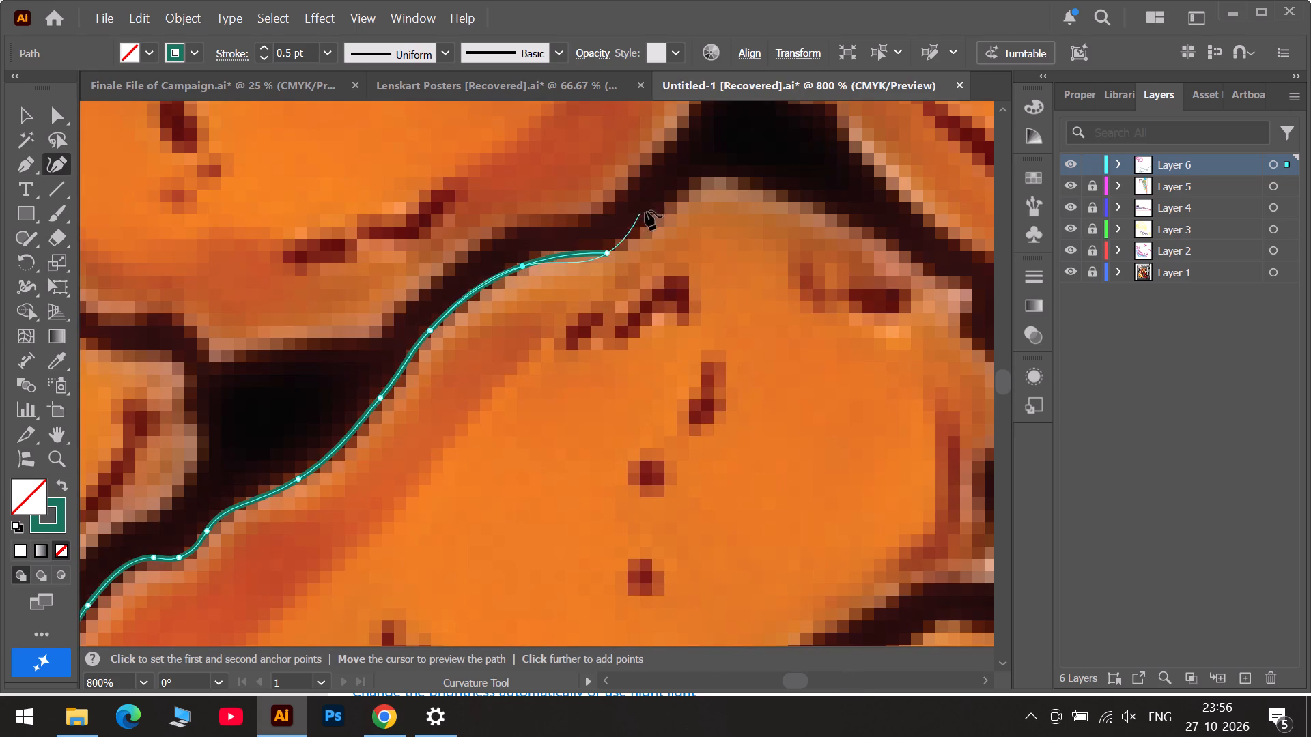
pyautogui.click(608, 252)
pyautogui.click(675, 190)
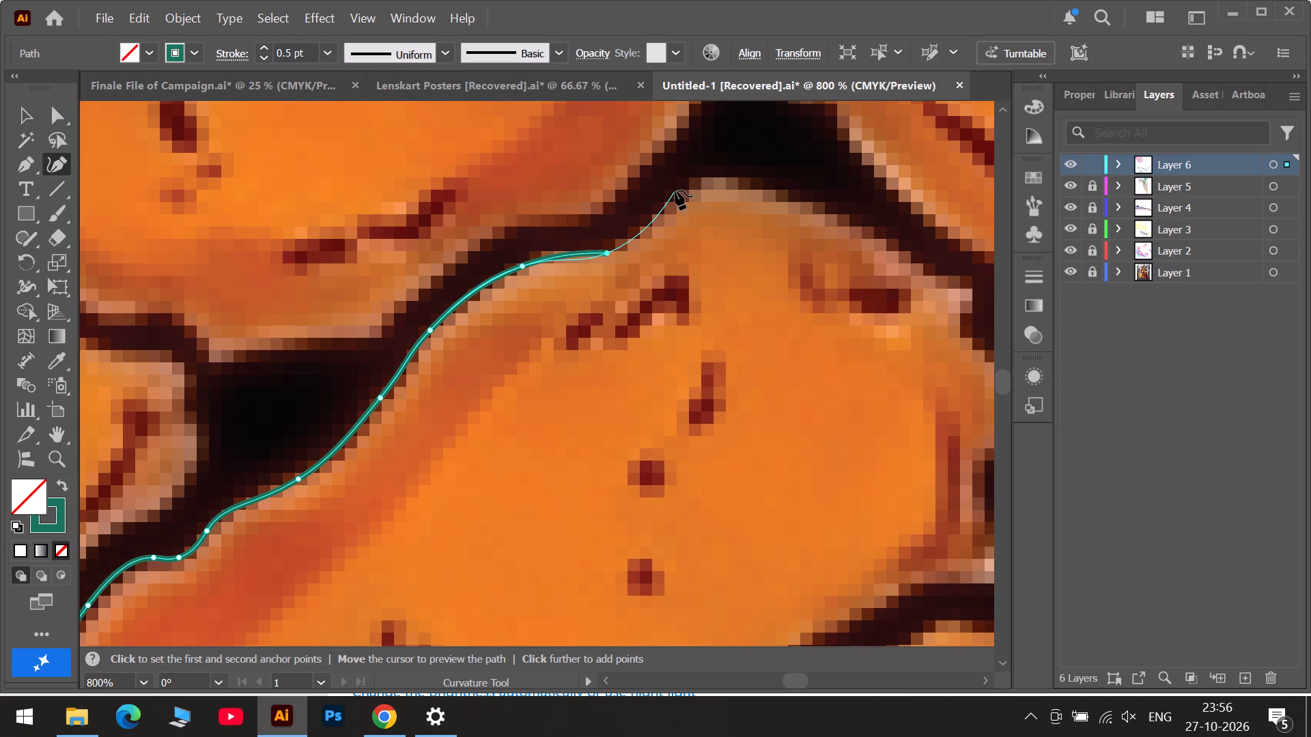
# Shift the two anchor points around the dip before the peak so the curve follows the orange edge.
pyautogui.click(604, 251)
pyautogui.moveTo(606, 251); pyautogui.dragTo(610, 247)
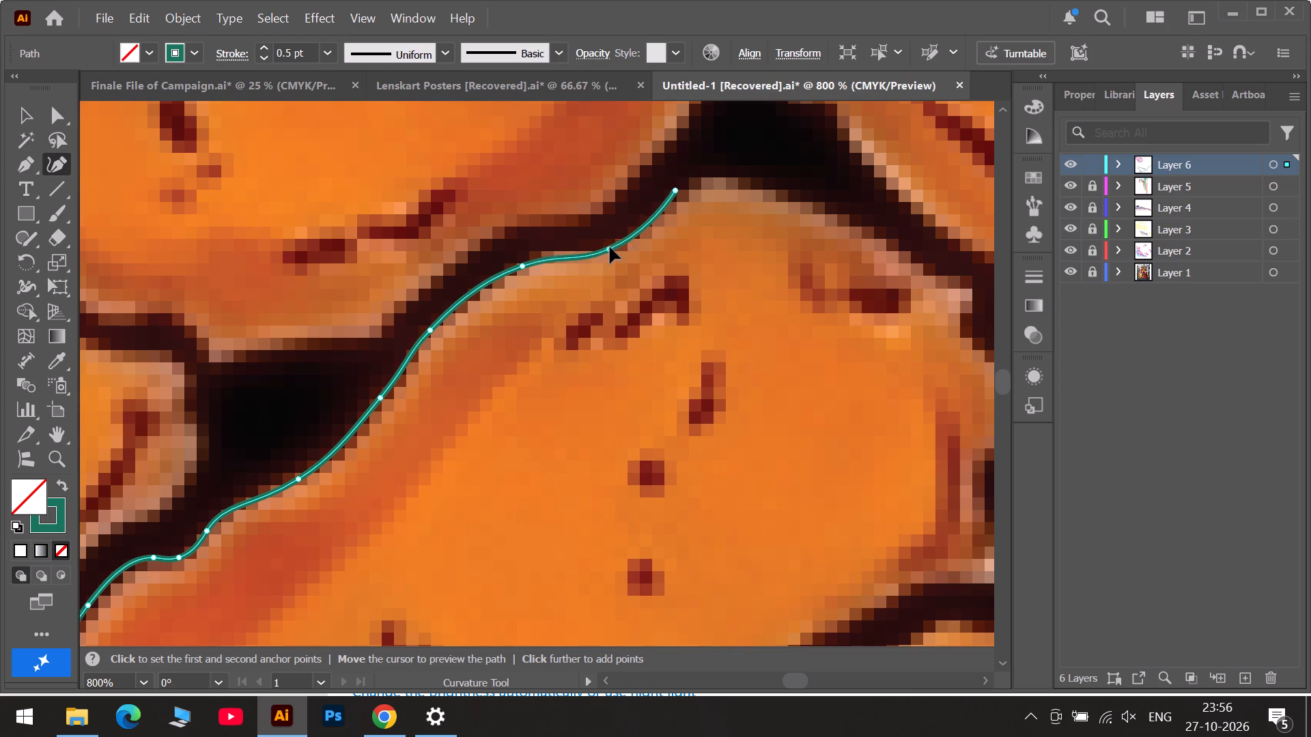
pyautogui.moveTo(610, 247); pyautogui.dragTo(624, 248)
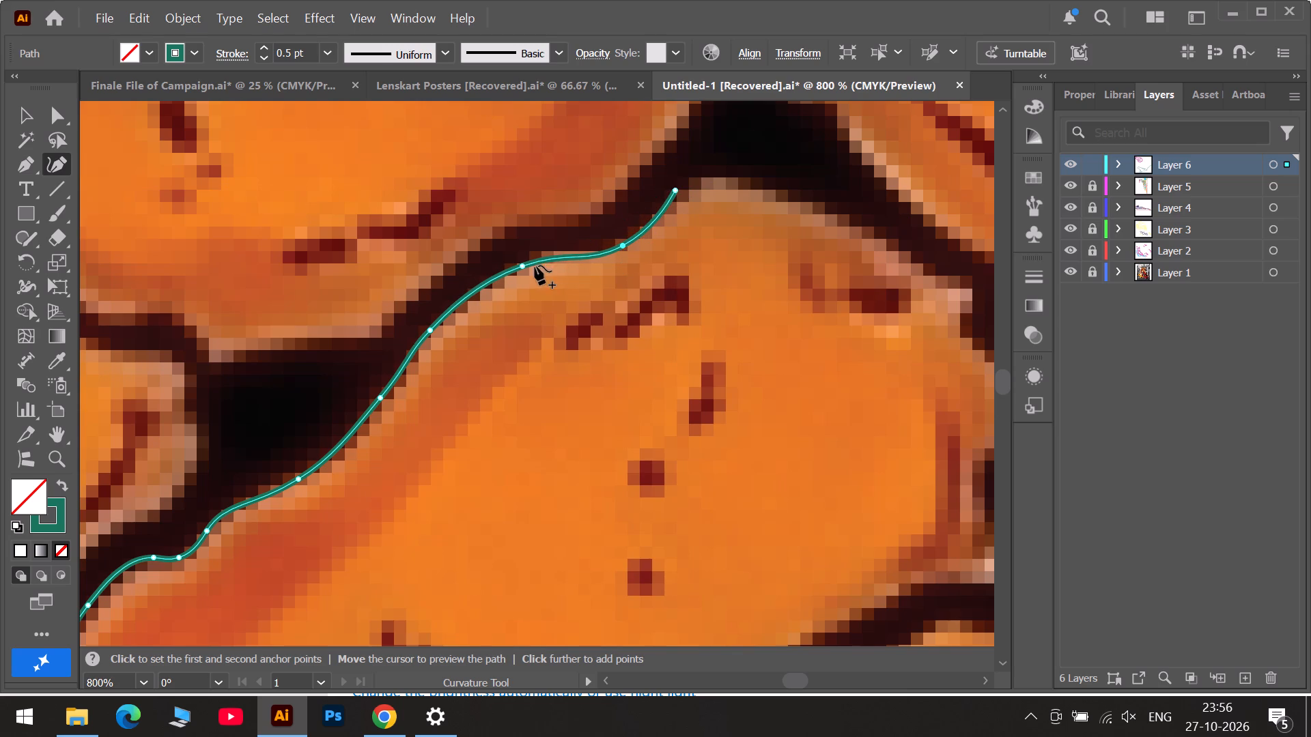
pyautogui.moveTo(518, 265); pyautogui.dragTo(539, 252)
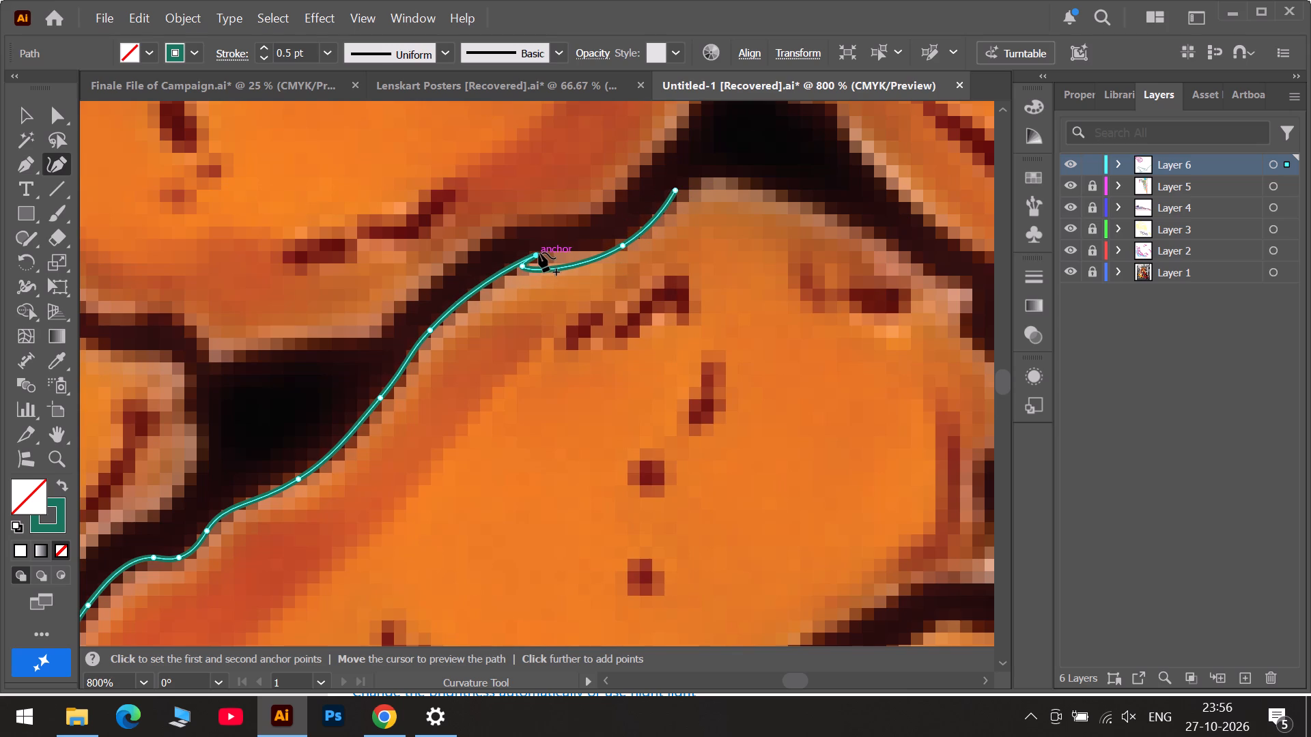
pyautogui.hotkey('ctrl', 'z')
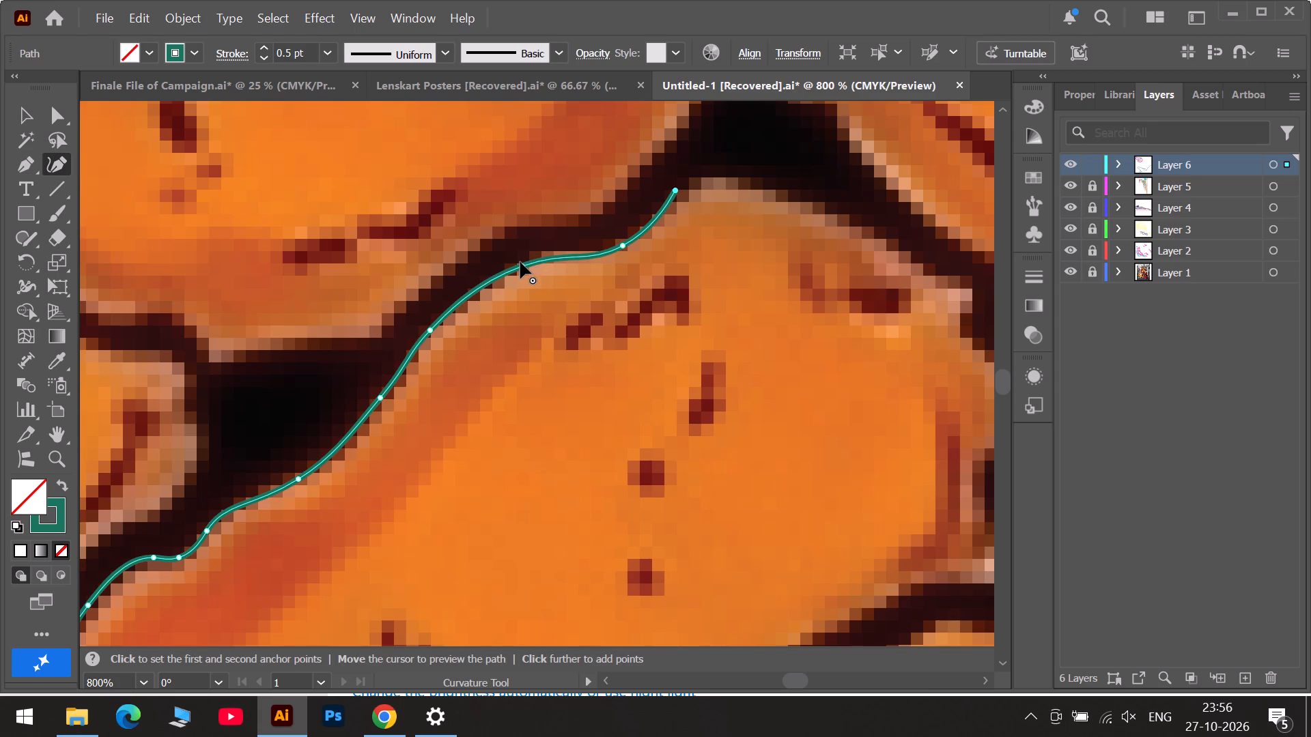
pyautogui.moveTo(520, 265); pyautogui.dragTo(553, 253)
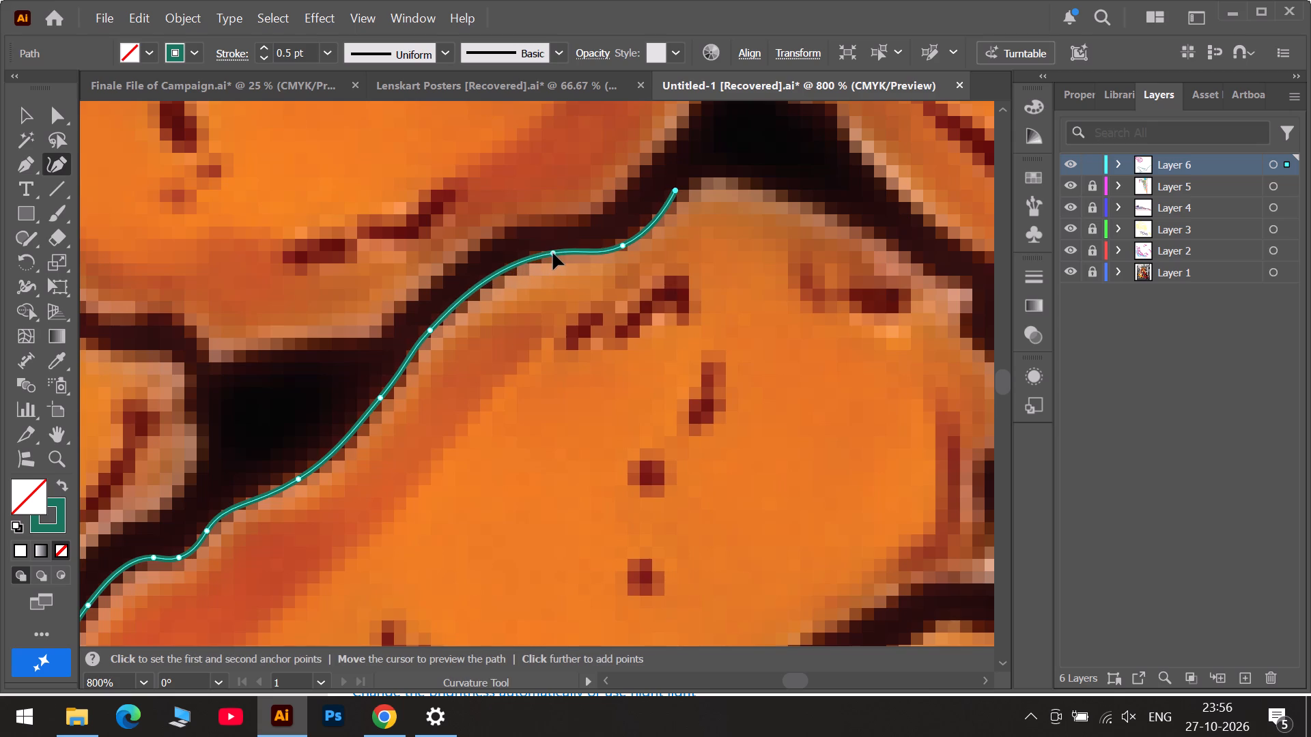
pyautogui.moveTo(553, 253); pyautogui.dragTo(558, 255)
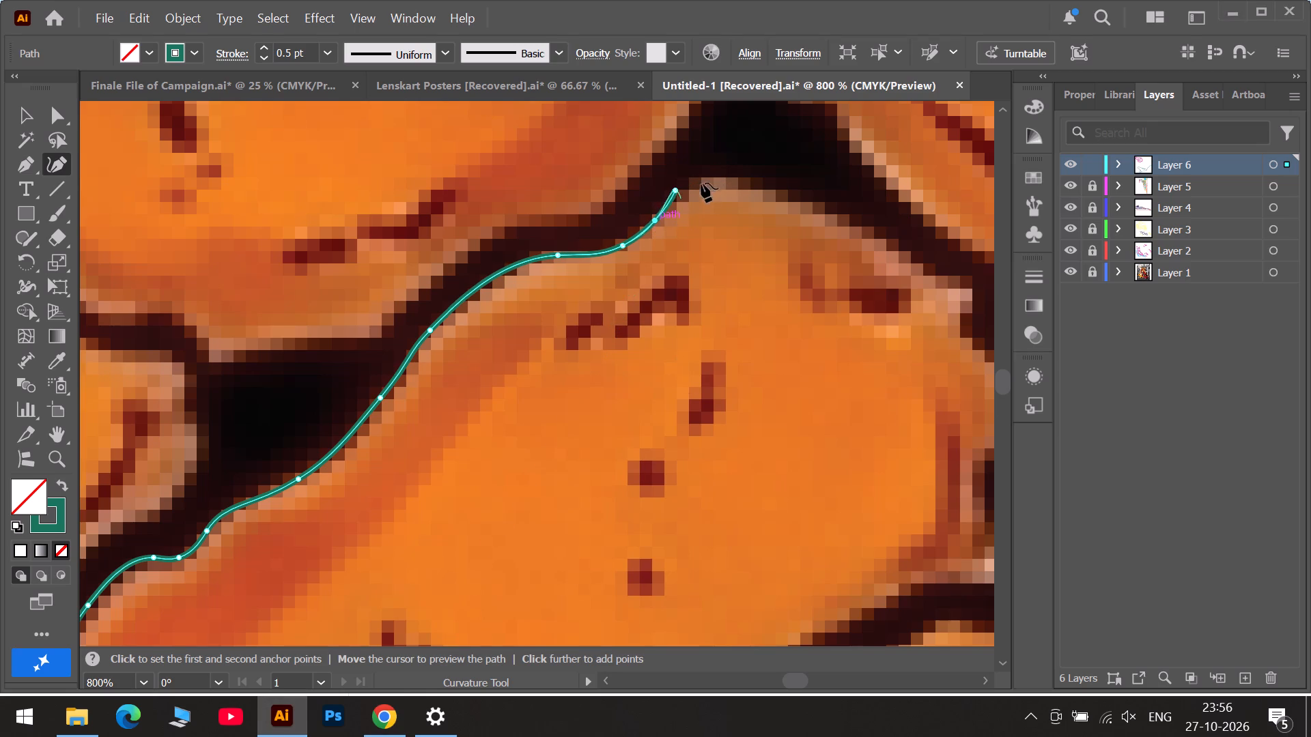
pyautogui.click(758, 184)
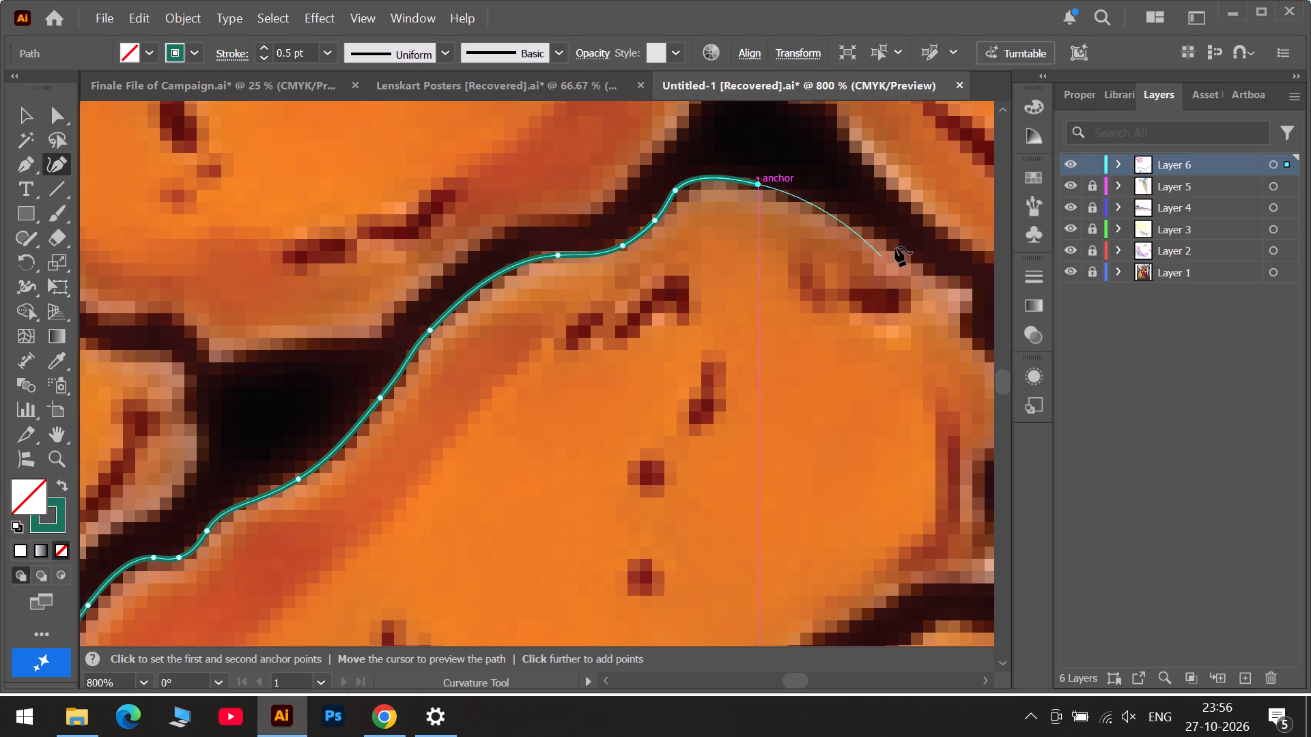
pyautogui.click(901, 251)
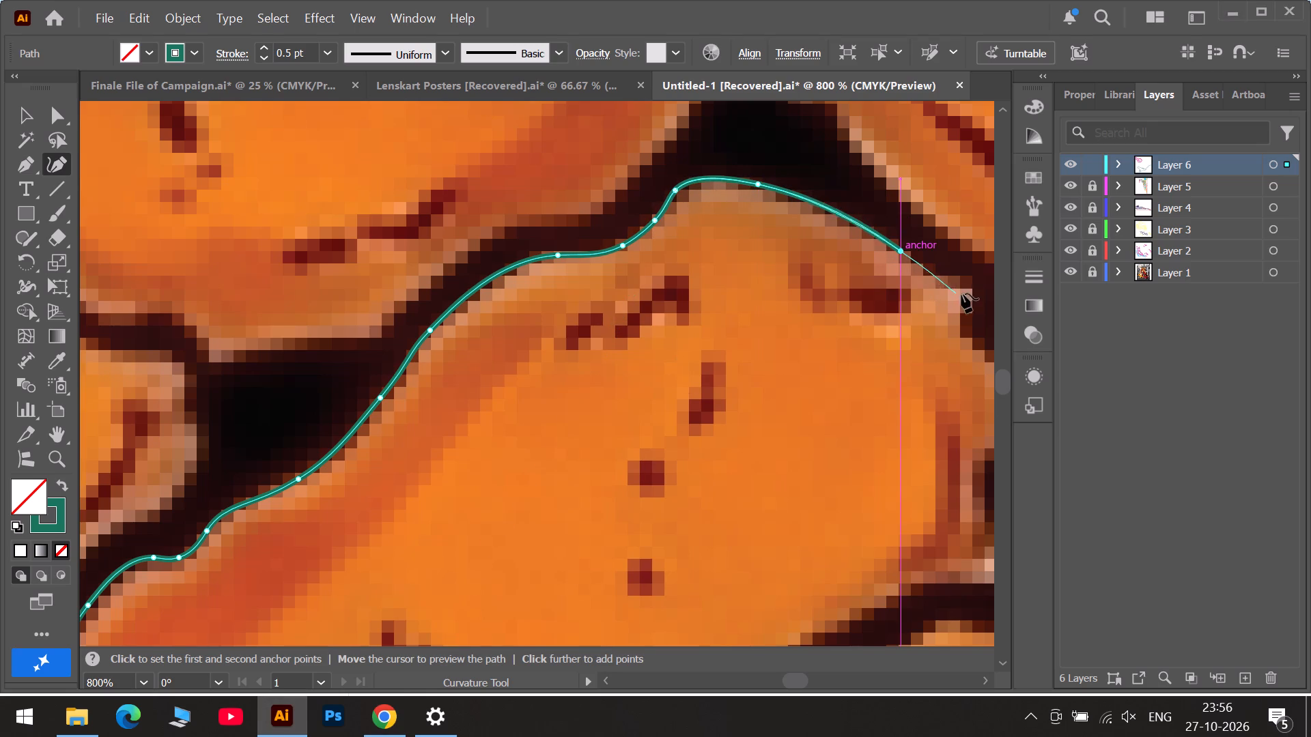
pyautogui.click(963, 285)
pyautogui.click(958, 325)
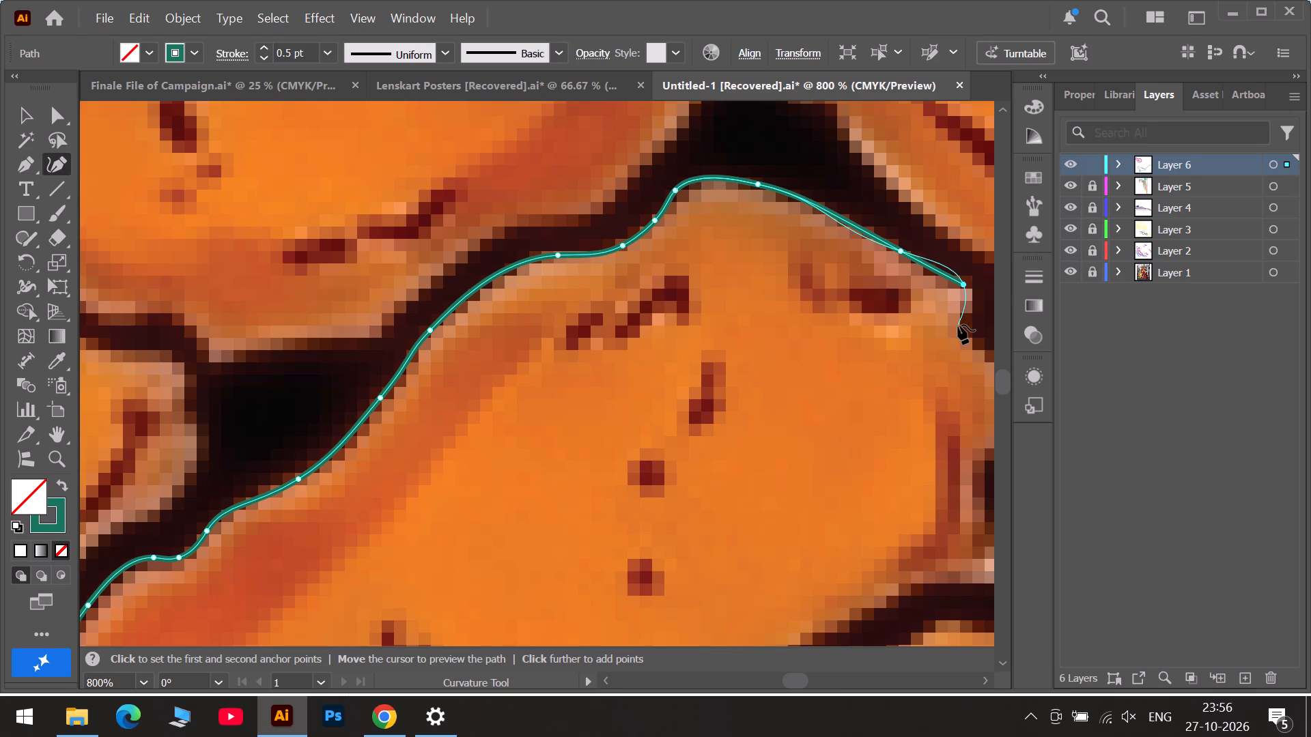
pyautogui.moveTo(936, 263); pyautogui.dragTo(935, 274)
pyautogui.click(835, 212)
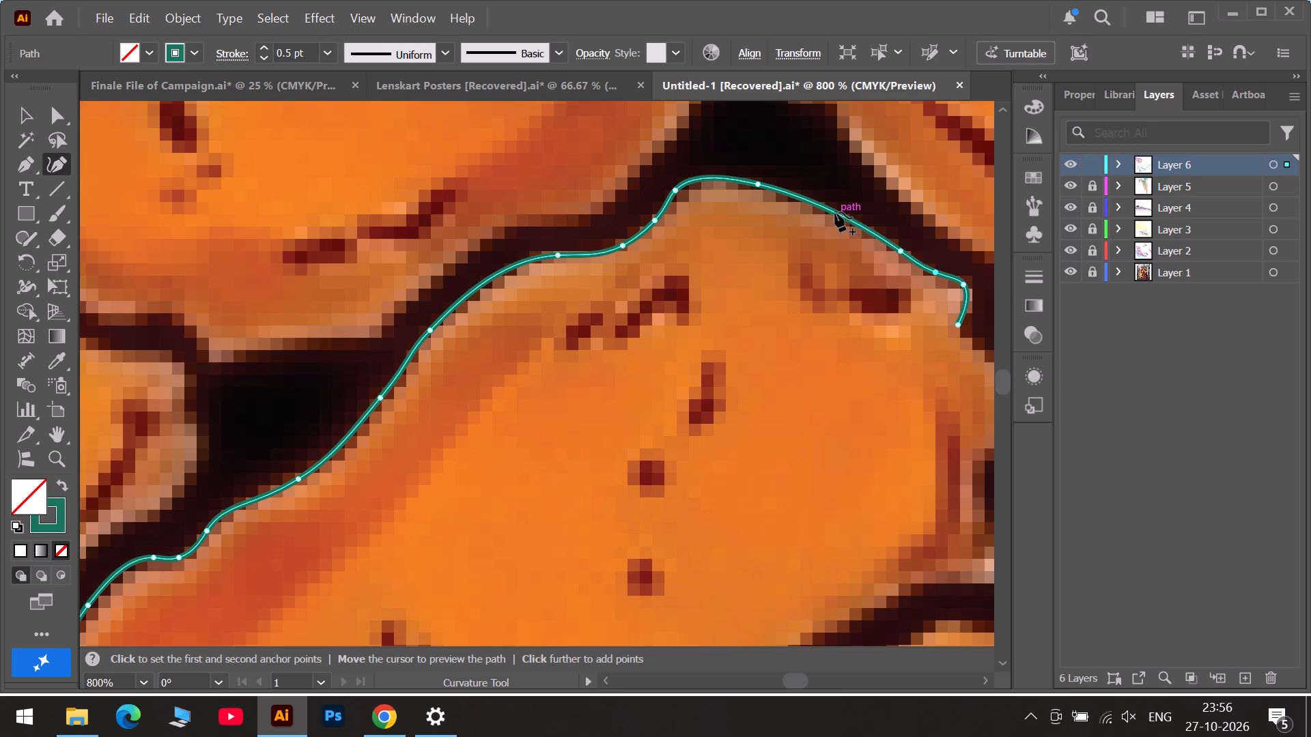
# Continue the outline down the piece's wavy side along the dark gap to the pale lower tip, bowing the curve around the tip.
pyautogui.click(832, 683)
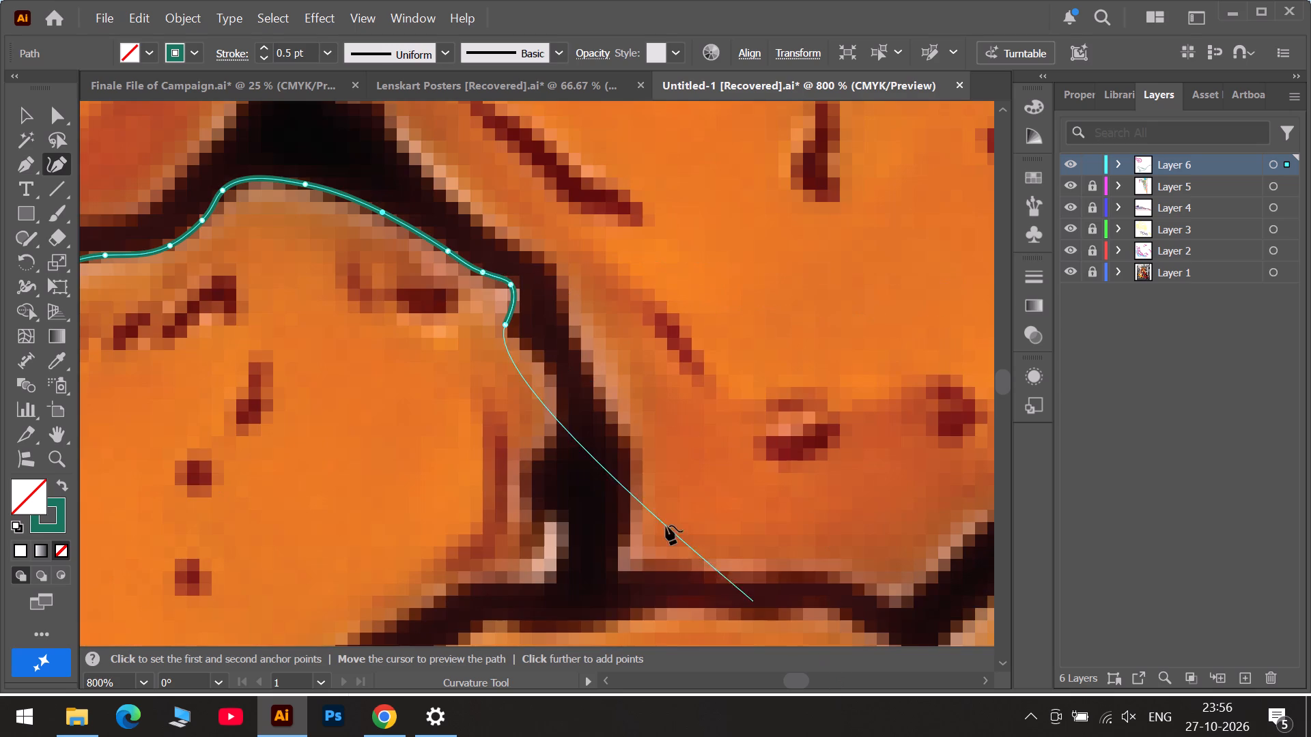
pyautogui.click(537, 355)
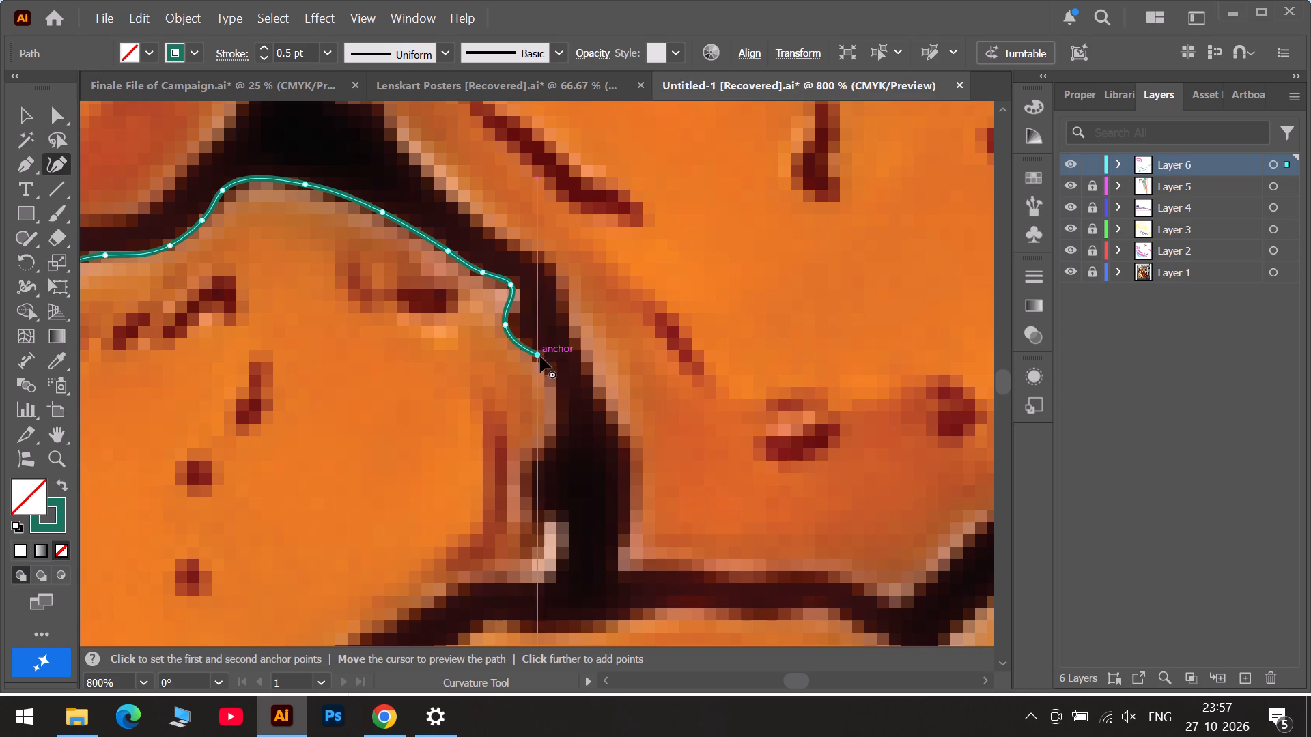
pyautogui.scroll(-4, 549, 365)
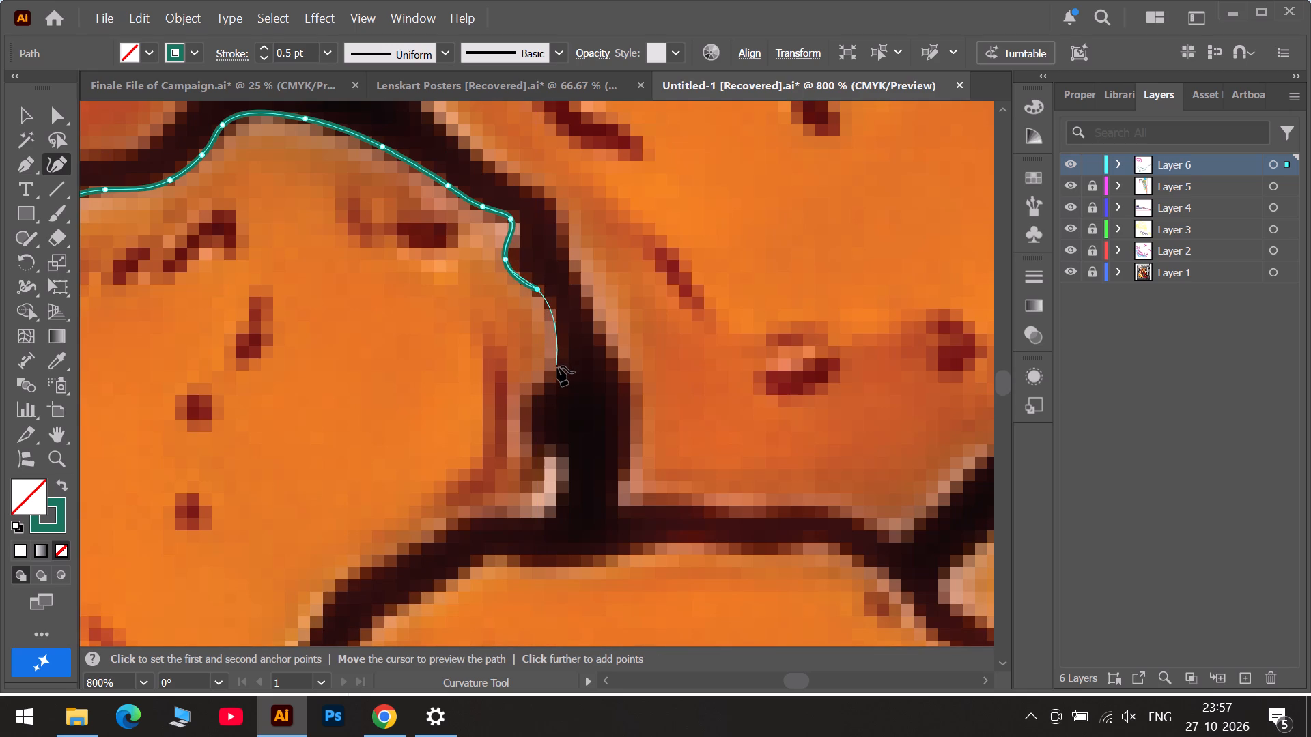
pyautogui.click(555, 368)
pyautogui.click(528, 394)
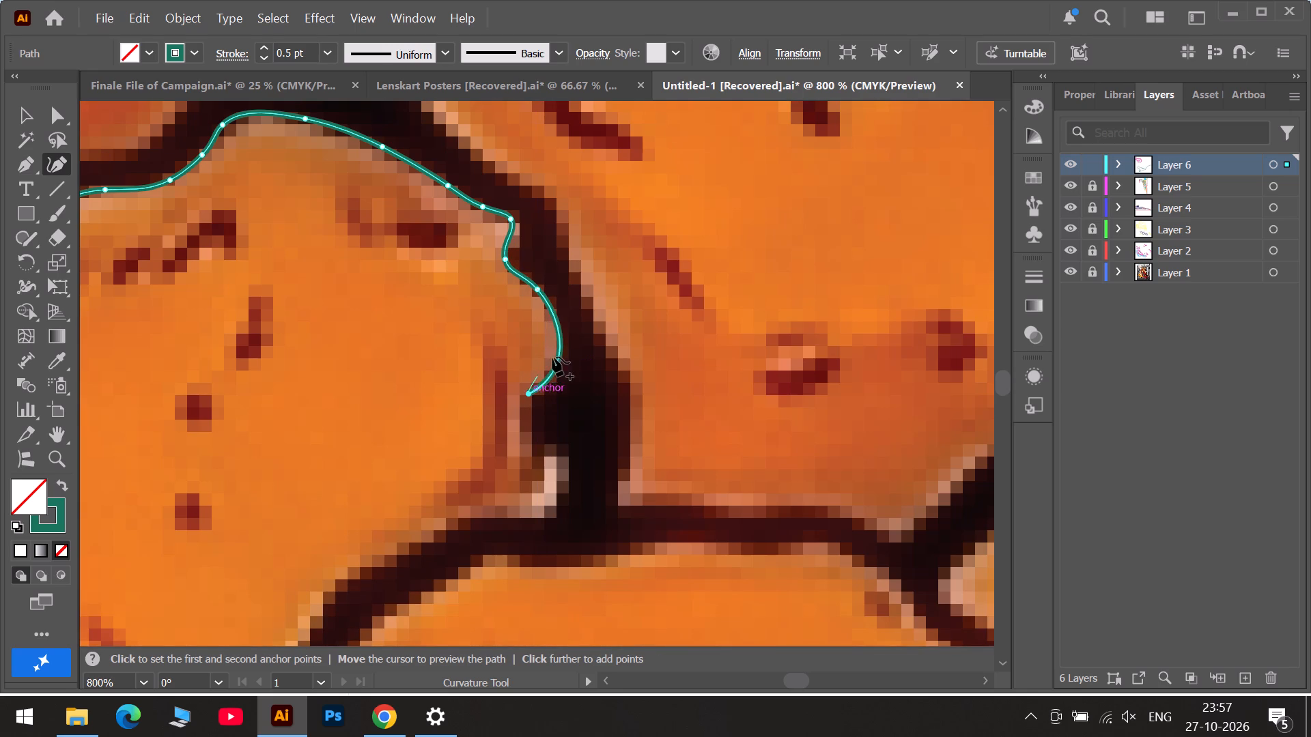
pyautogui.click(531, 447)
pyautogui.click(555, 450)
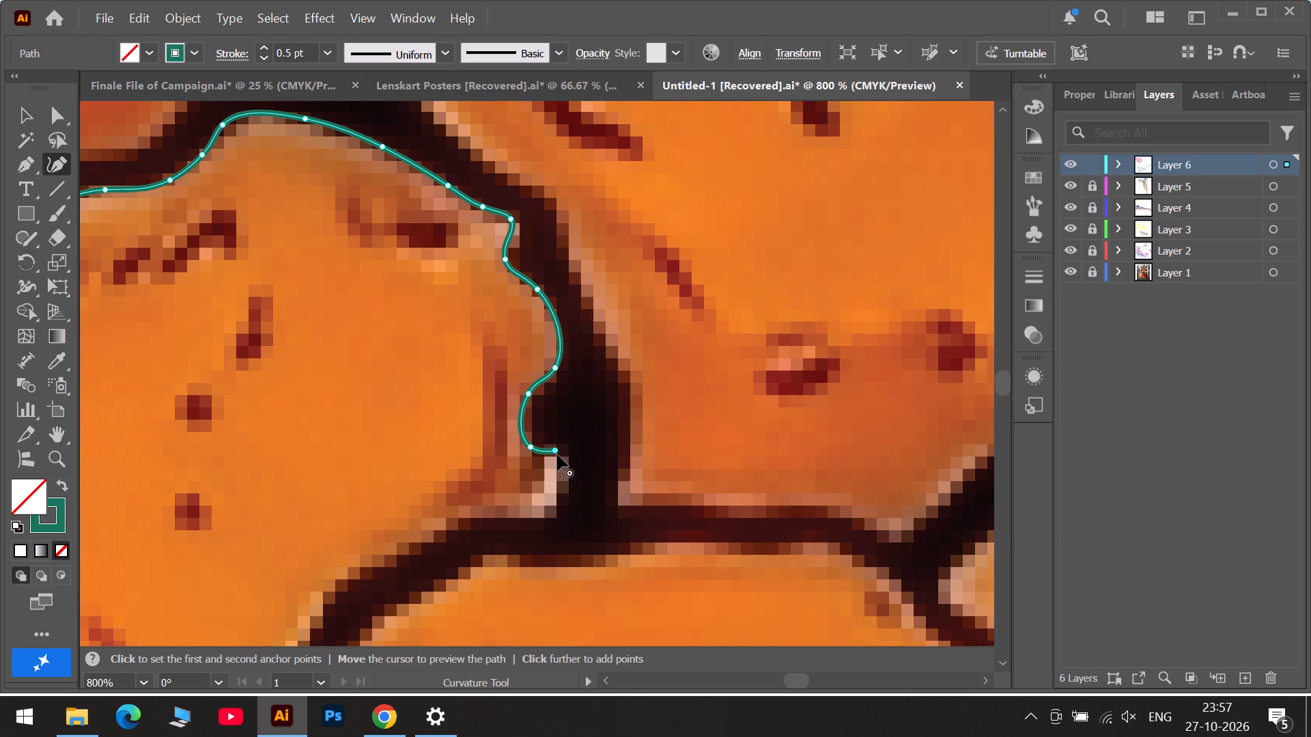
pyautogui.click(558, 510)
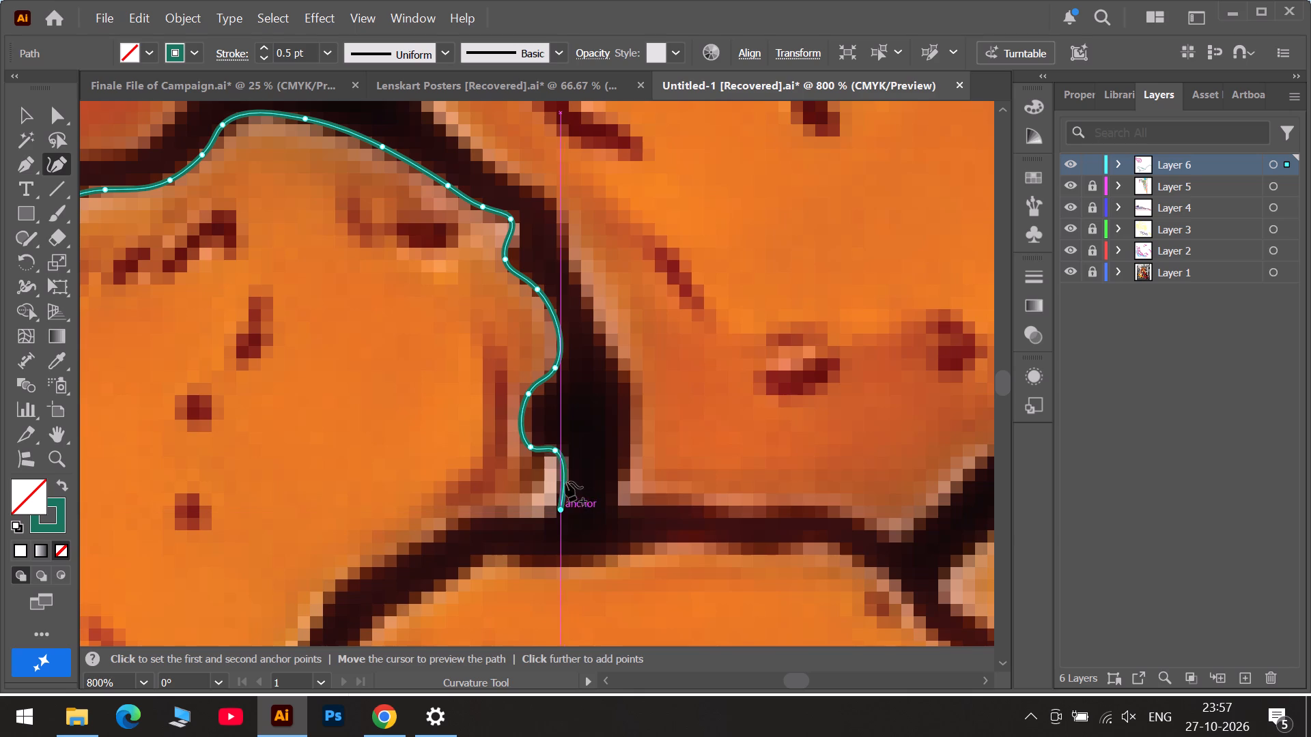
pyautogui.moveTo(563, 470); pyautogui.dragTo(570, 474)
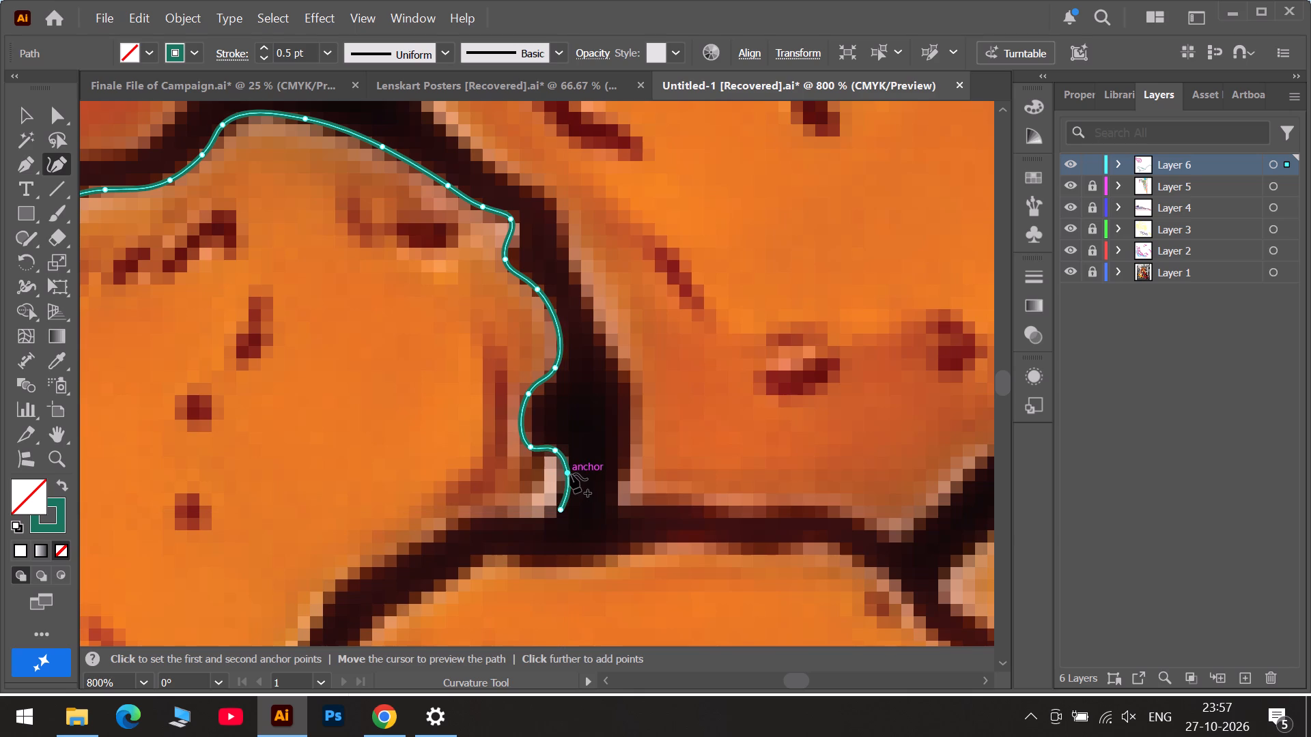
# Trace the piece's underside from the pale tip down to the first bend, adjusting anchor points to follow the orange edge.
pyautogui.click(503, 518)
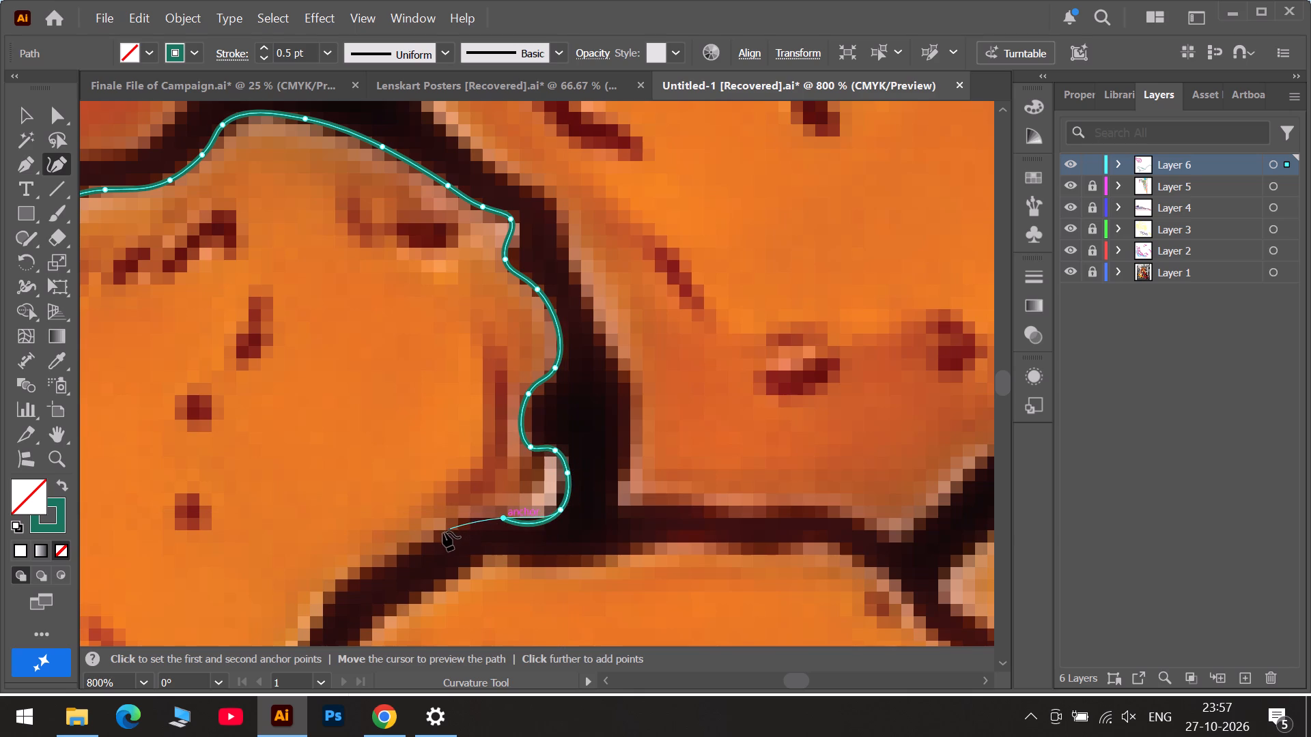
pyautogui.click(434, 536)
pyautogui.scroll(-5, 409, 537)
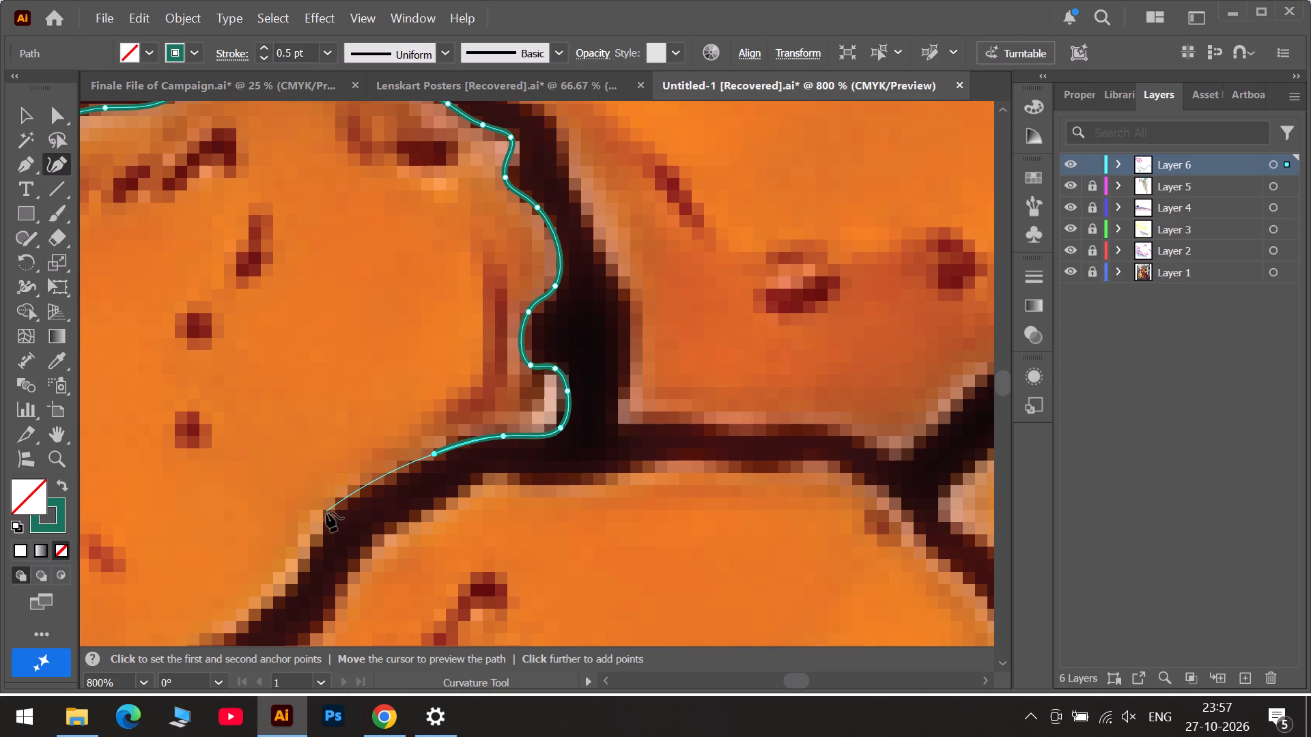
pyautogui.click(338, 506)
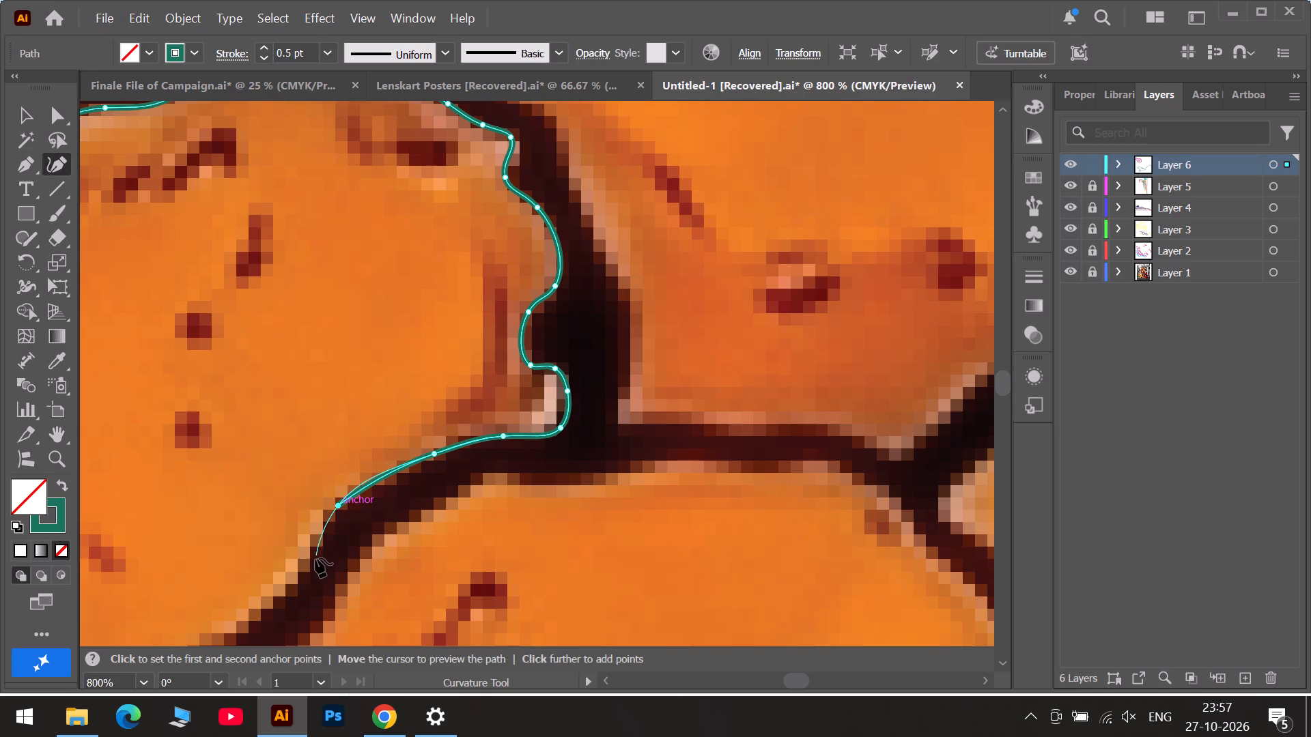
pyautogui.click(314, 563)
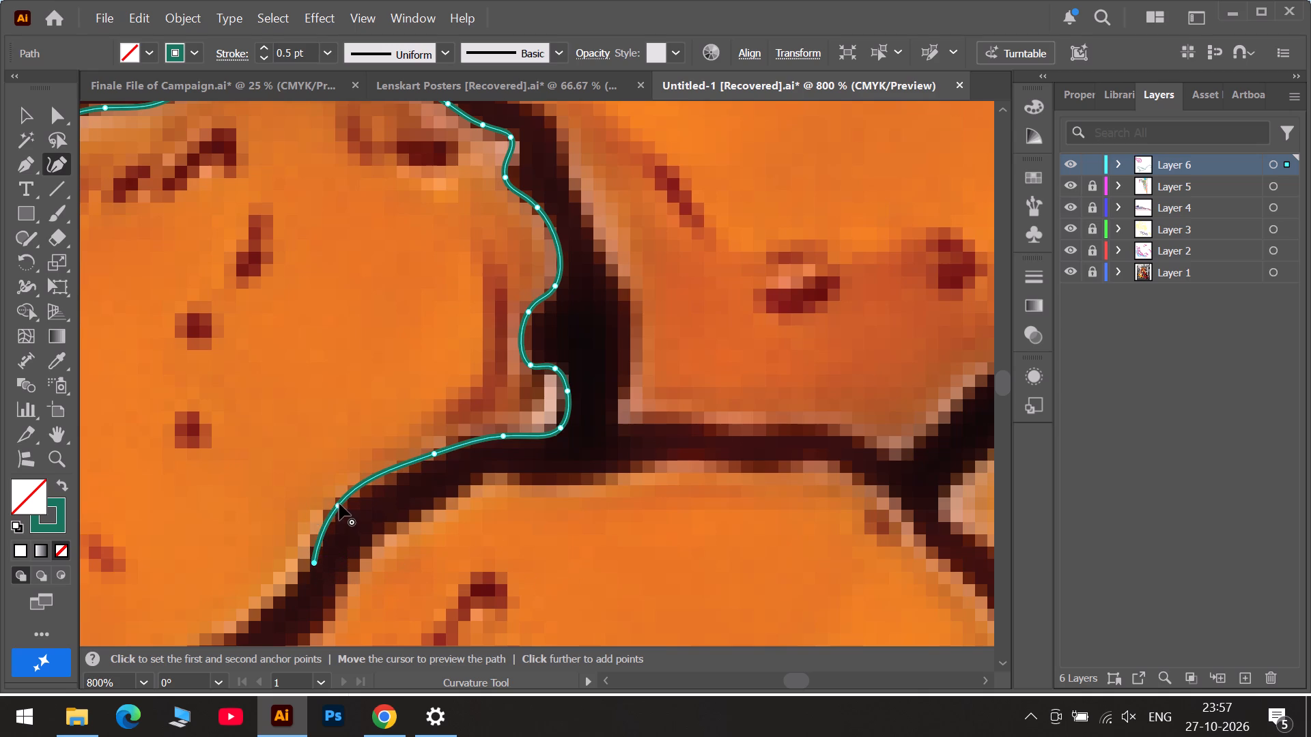
pyautogui.moveTo(339, 503); pyautogui.dragTo(335, 507)
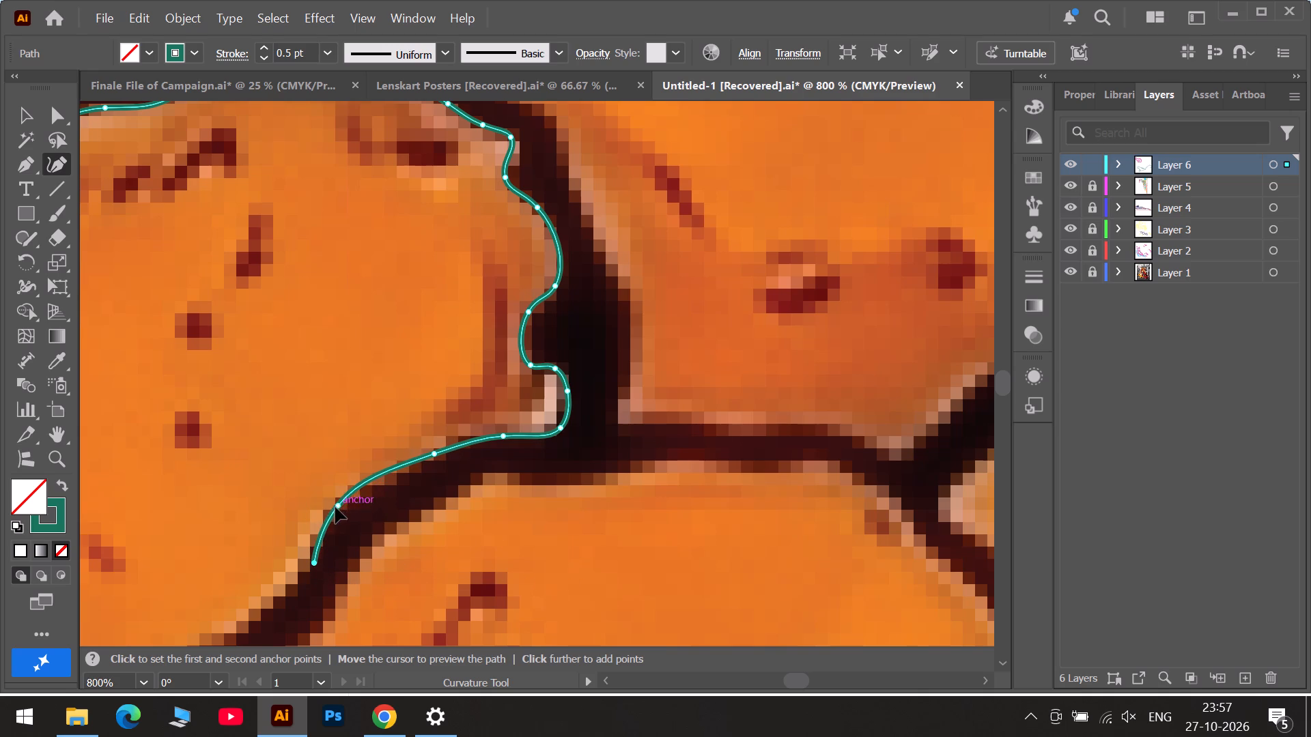
pyautogui.moveTo(335, 507); pyautogui.dragTo(333, 509)
pyautogui.moveTo(375, 476); pyautogui.dragTo(383, 477)
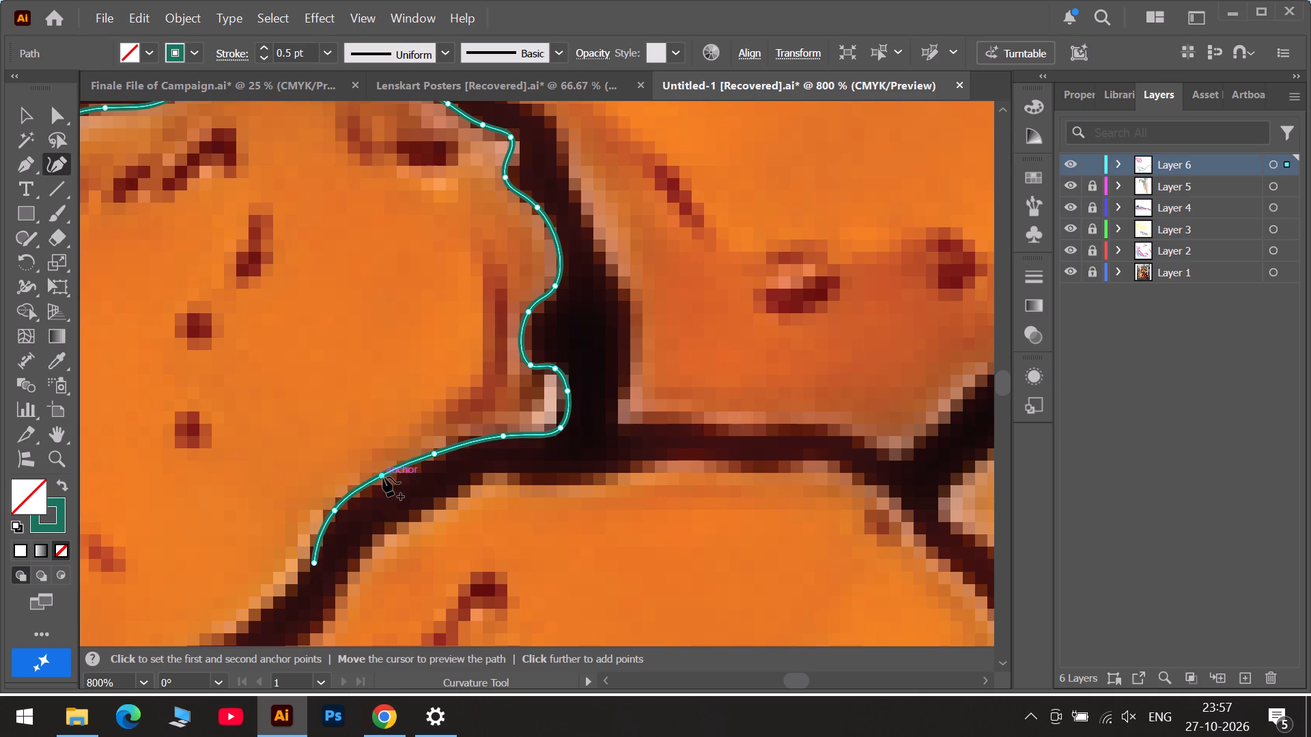
pyautogui.moveTo(383, 477); pyautogui.dragTo(393, 478)
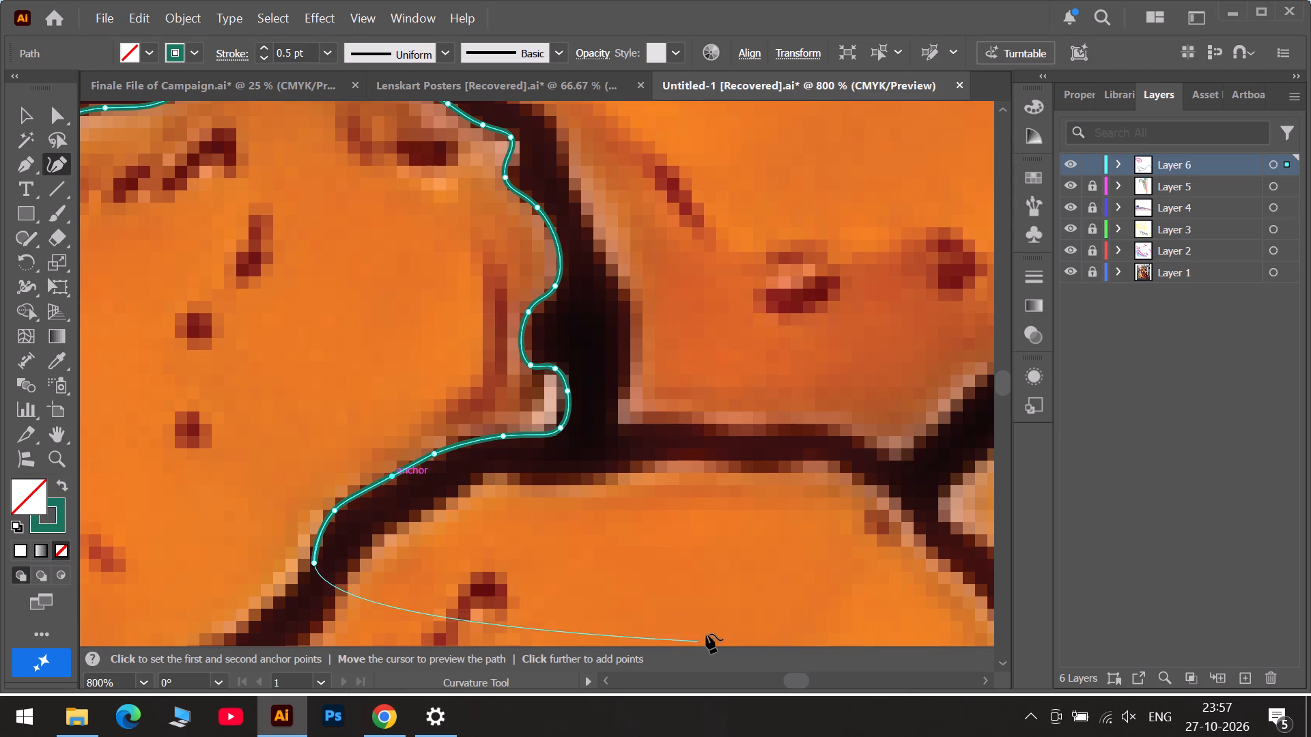
# Extend the outline down the diagonal underside and around the small dark notch, adding a point to fit the edge.
pyautogui.click(731, 679)
pyautogui.scroll(-3, 703, 553)
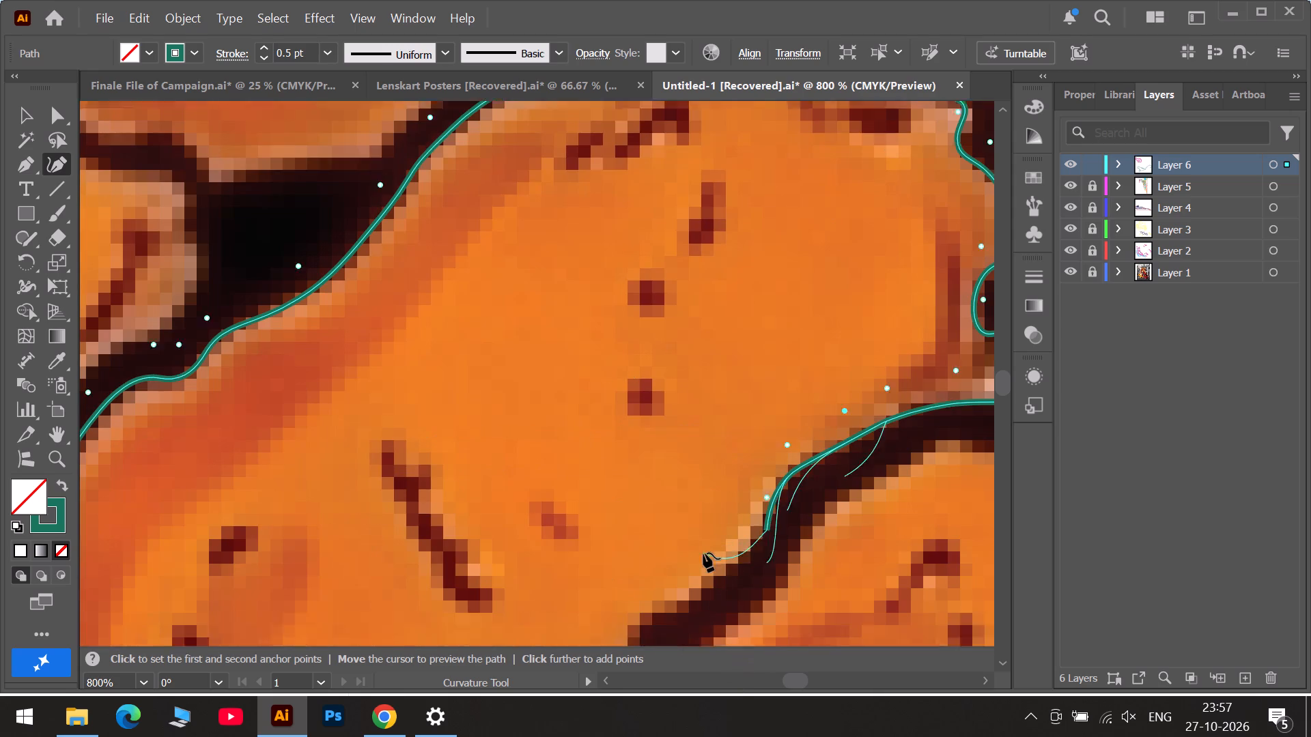
pyautogui.scroll(-4, 703, 553)
pyautogui.scroll(-3, 698, 497)
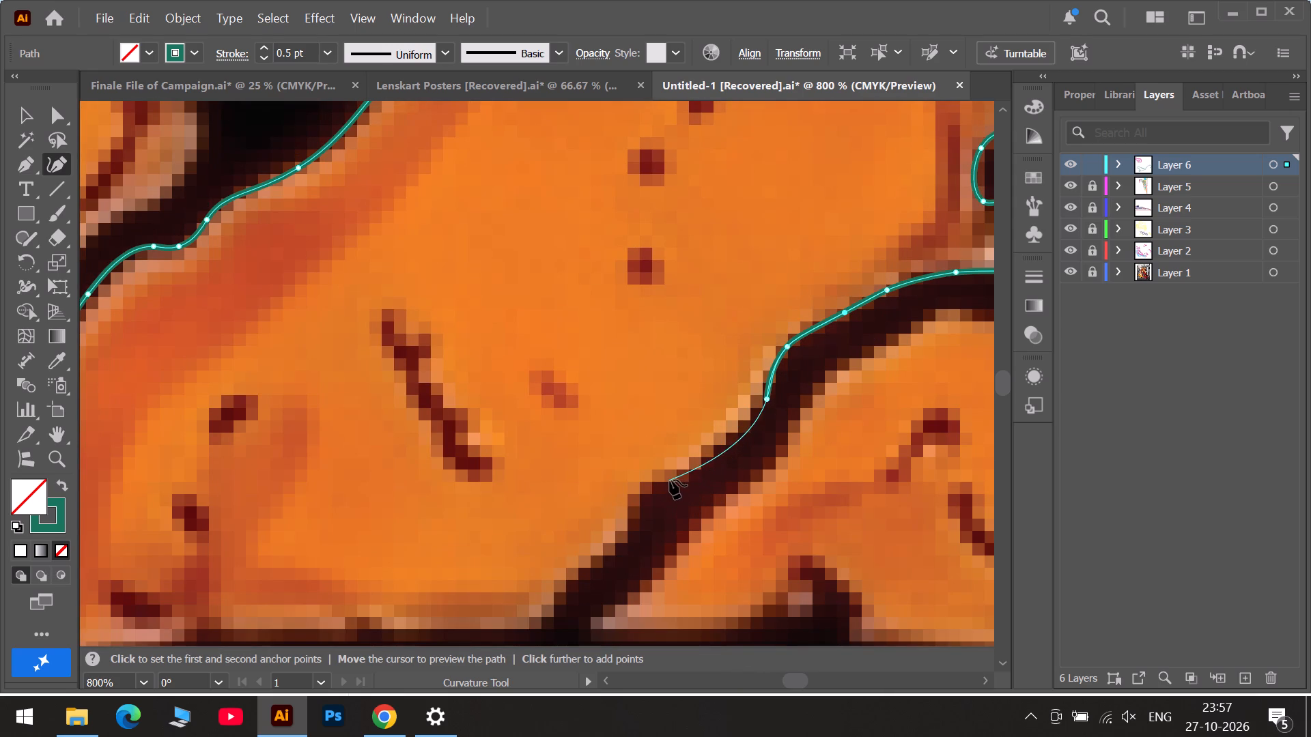
pyautogui.click(677, 479)
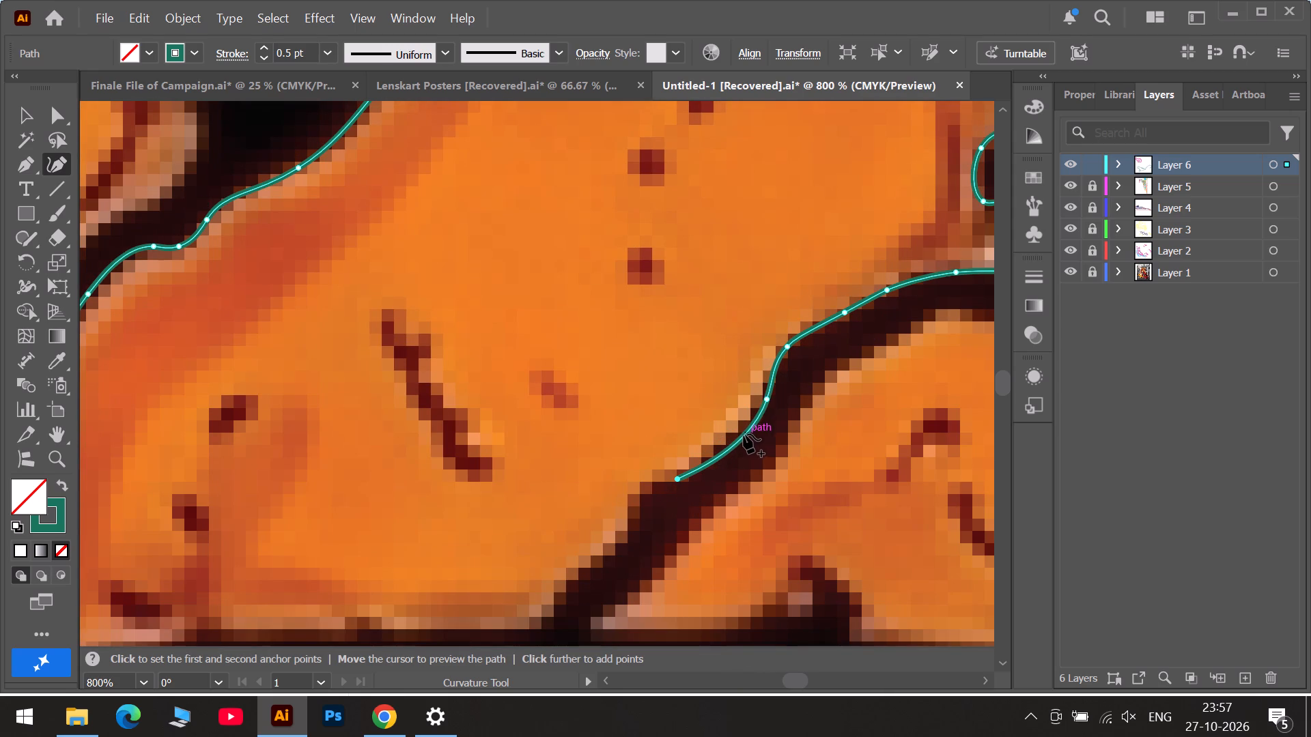
pyautogui.moveTo(742, 435); pyautogui.dragTo(727, 442)
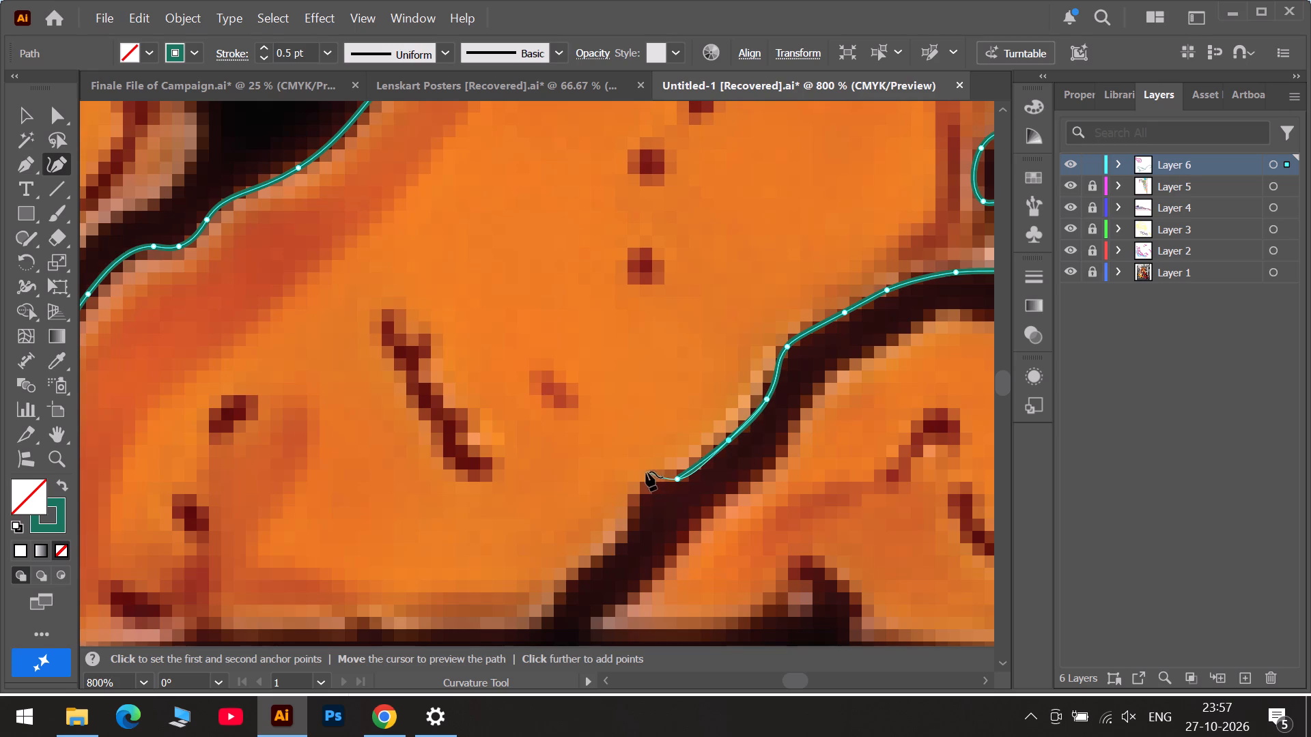
pyautogui.click(640, 483)
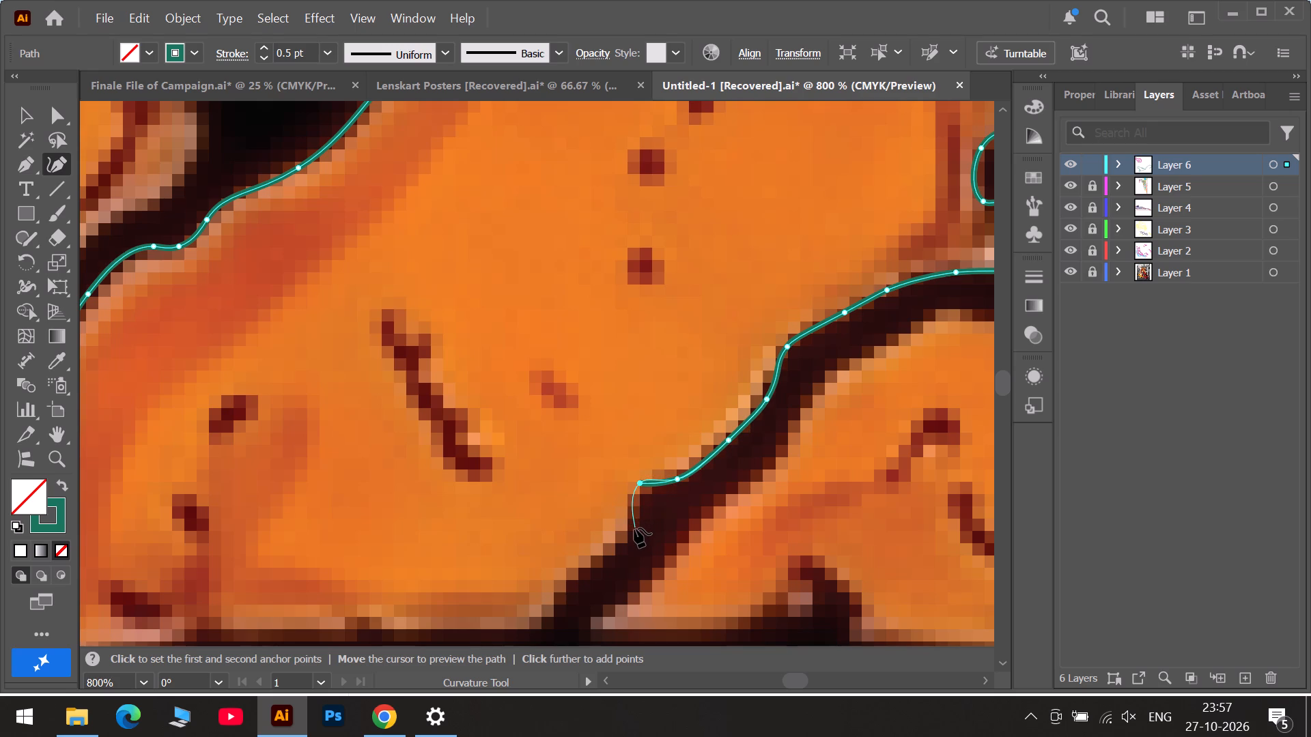
pyautogui.click(634, 528)
# Trace from the notch down to the piece's bottom corner, refine the points along the edge, and make the end point a corner.
pyautogui.scroll(-5, 626, 530)
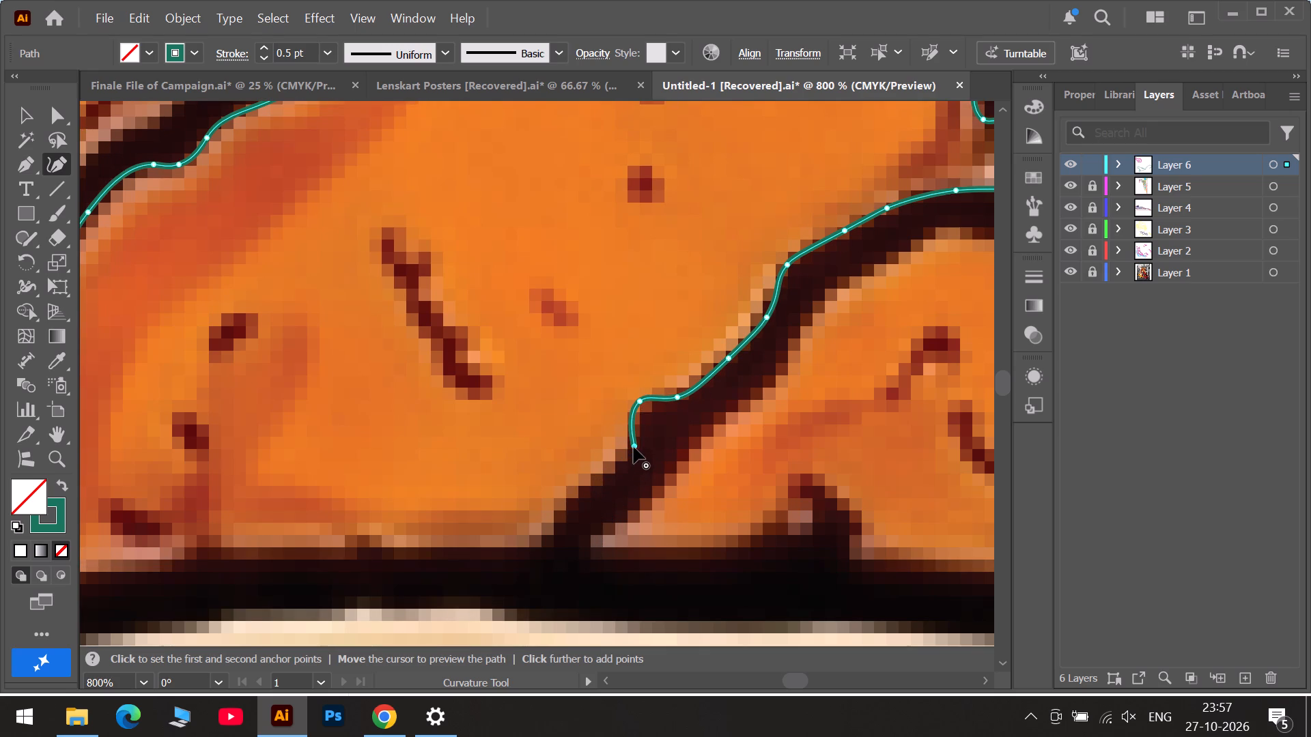
pyautogui.click(634, 447)
pyautogui.click(572, 495)
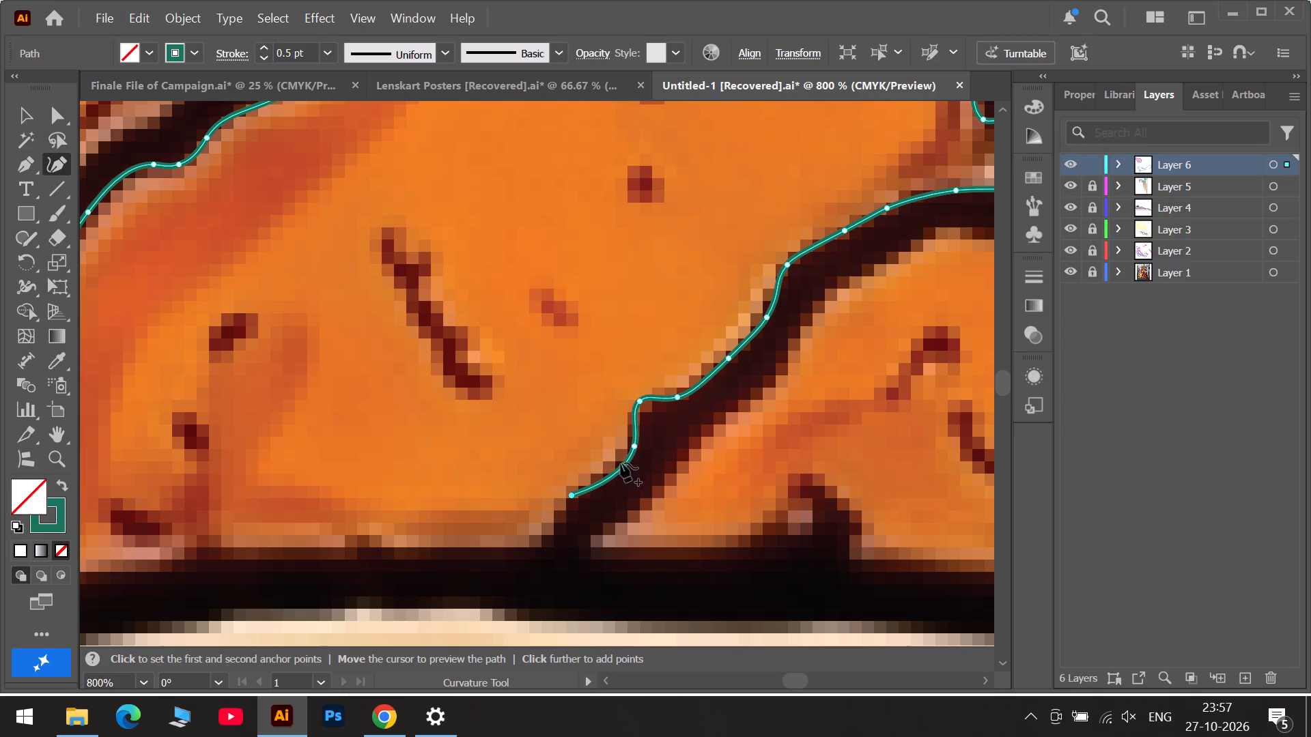
pyautogui.moveTo(634, 446); pyautogui.dragTo(624, 457)
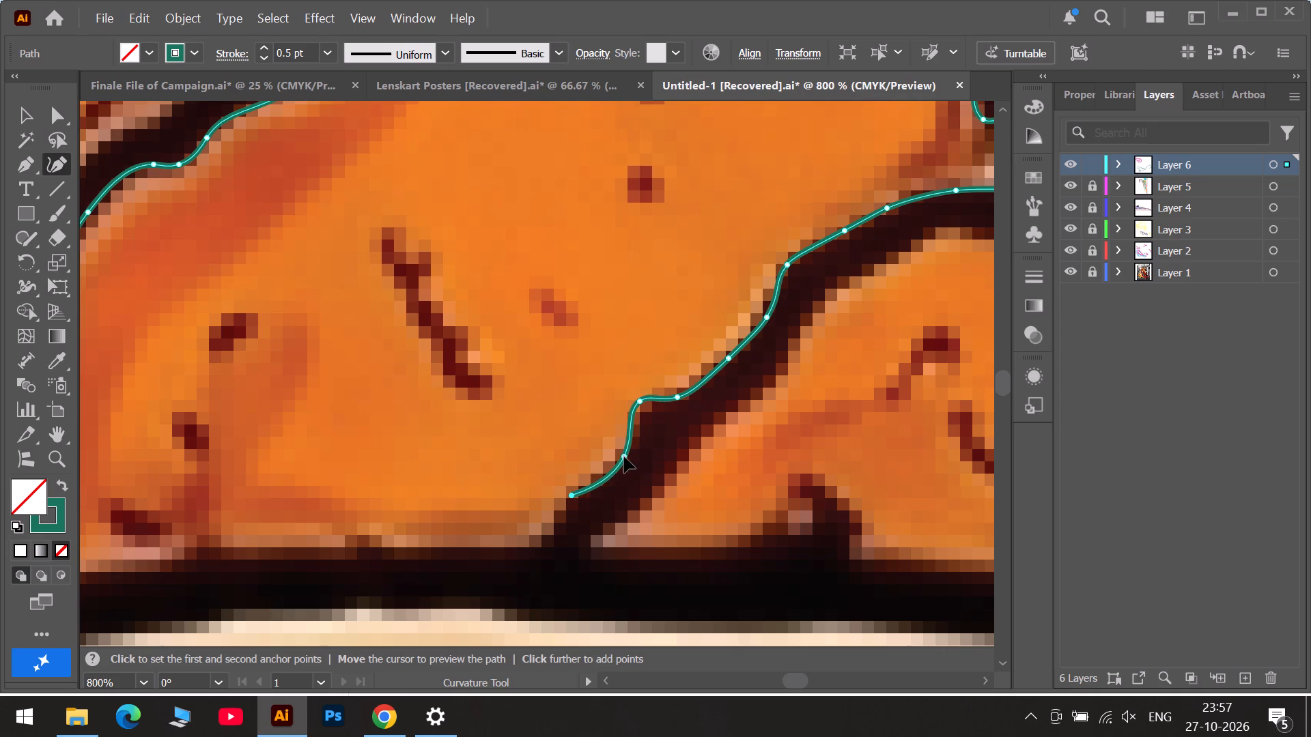
pyautogui.moveTo(624, 457); pyautogui.dragTo(620, 454)
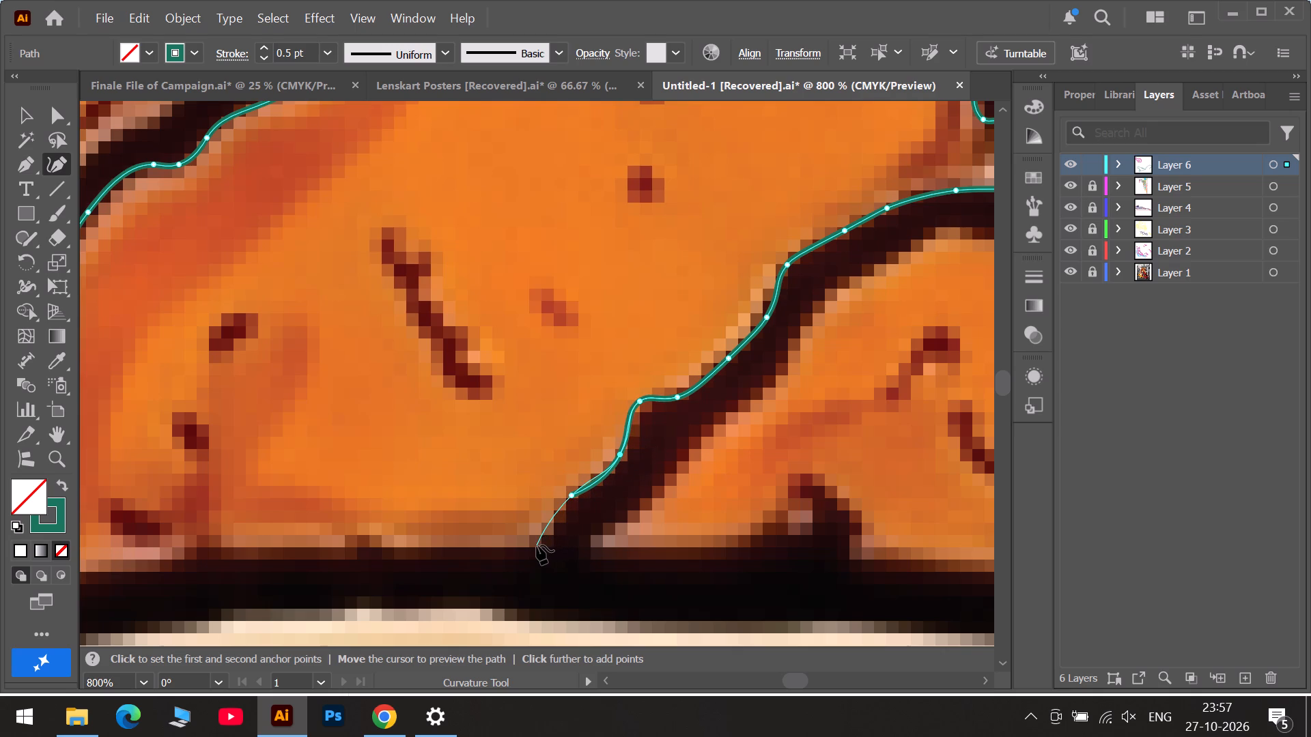
pyautogui.click(537, 545)
pyautogui.moveTo(572, 493); pyautogui.dragTo(576, 493)
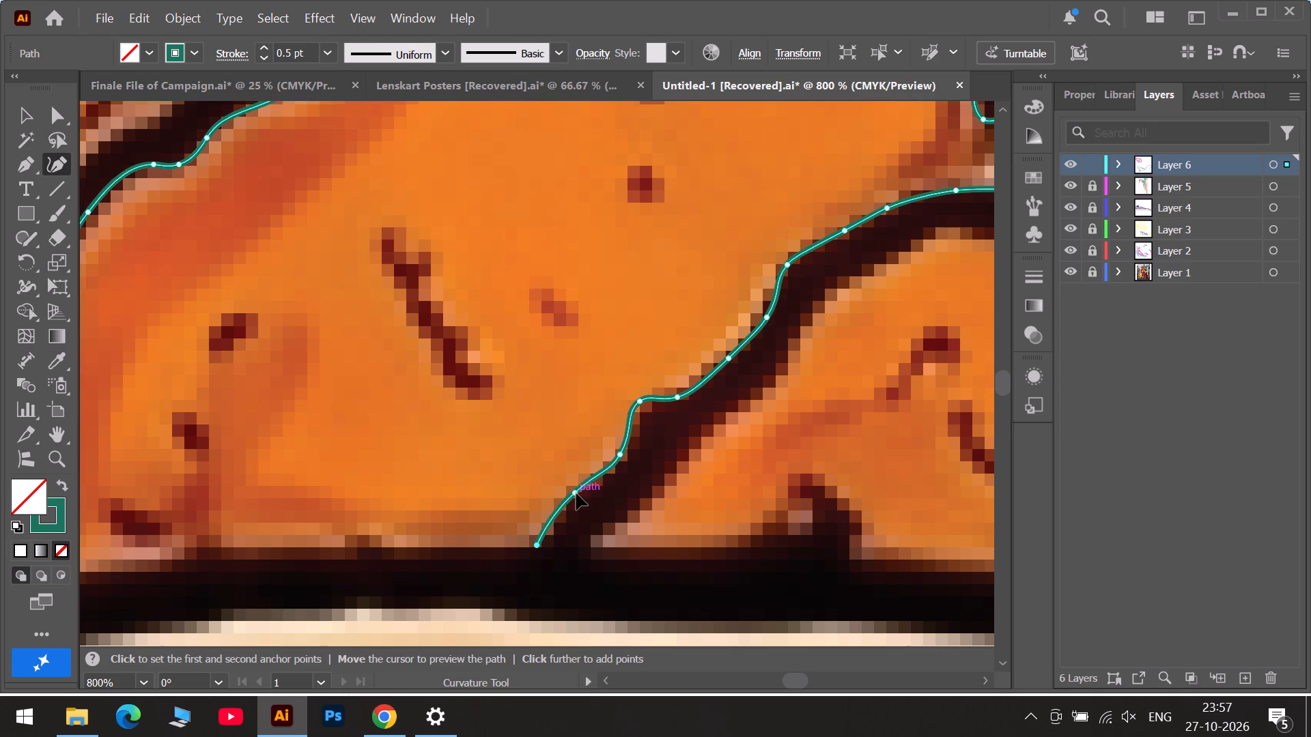
pyautogui.moveTo(576, 493); pyautogui.dragTo(581, 491)
pyautogui.doubleClick(533, 546)
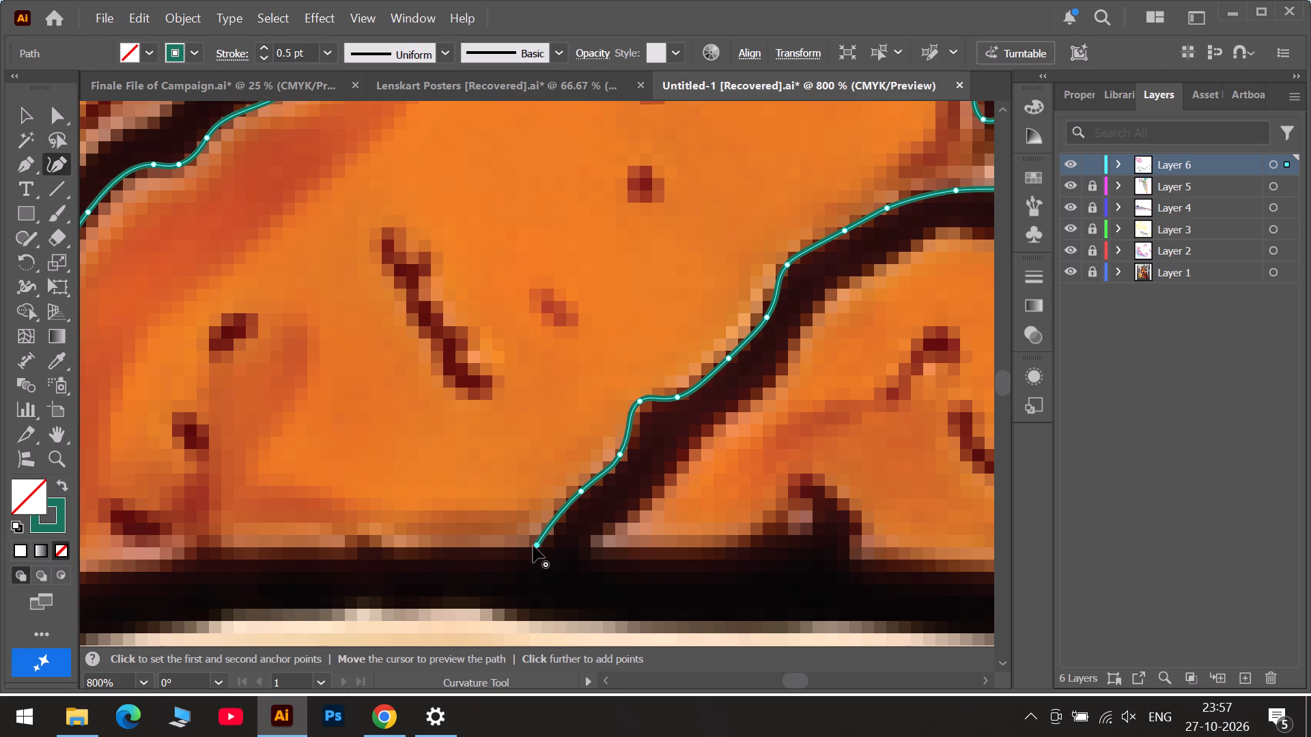
# Close the outline along the piece's flat bottom edge, making the starting point a sharp corner and moving it onto the tip.
pyautogui.click(751, 679)
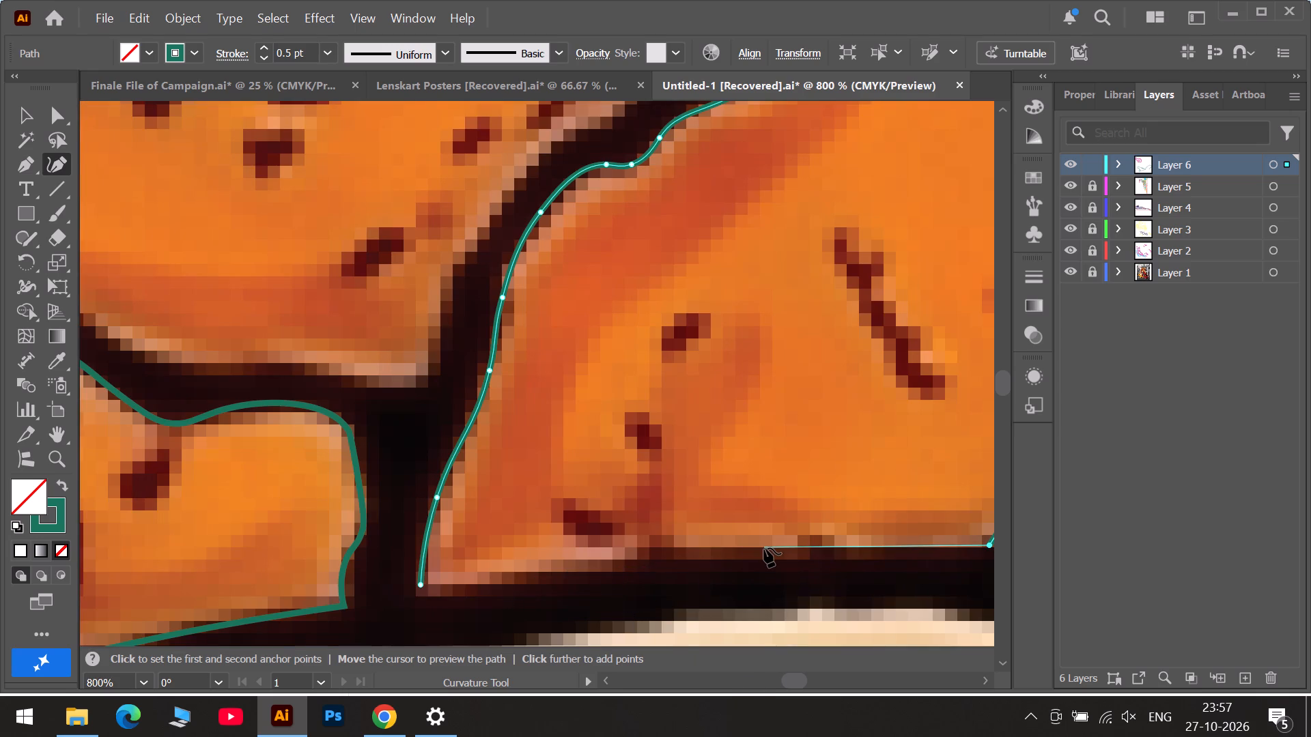
pyautogui.click(764, 548)
pyautogui.click(423, 586)
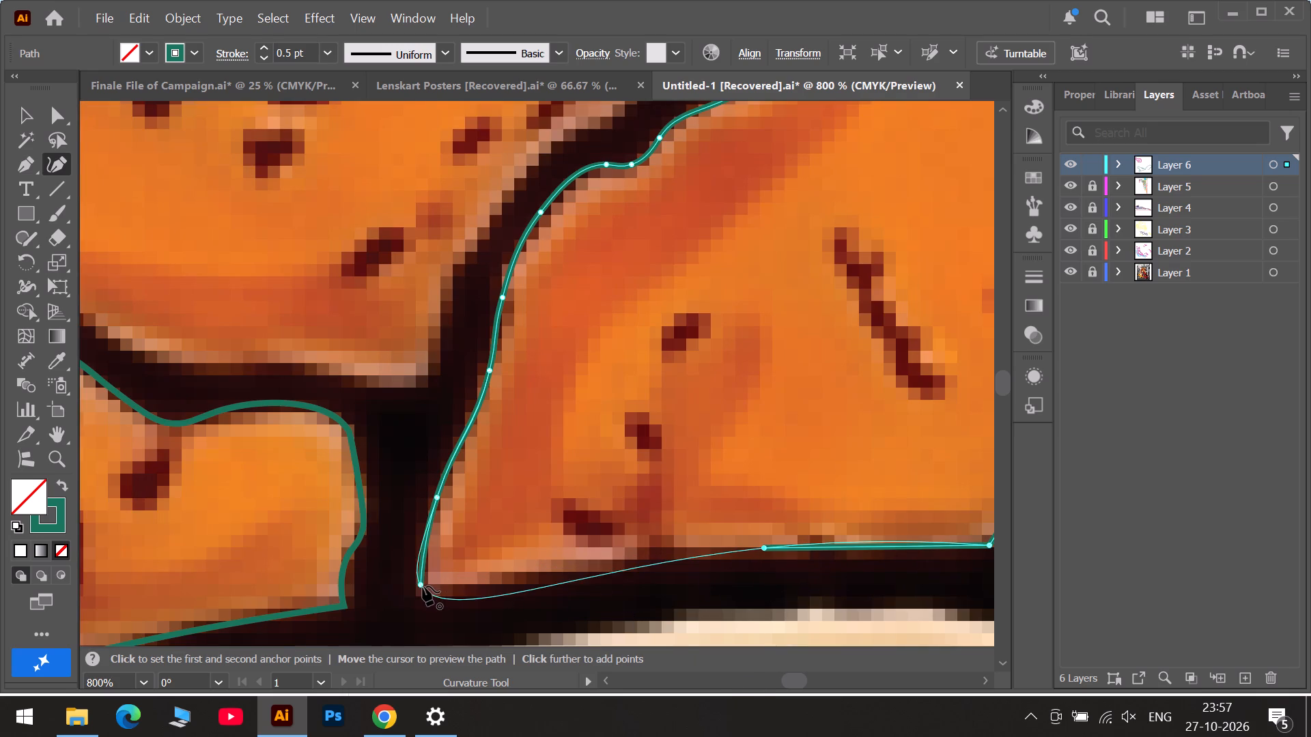
pyautogui.doubleClick(423, 586)
pyautogui.moveTo(423, 586); pyautogui.dragTo(419, 599)
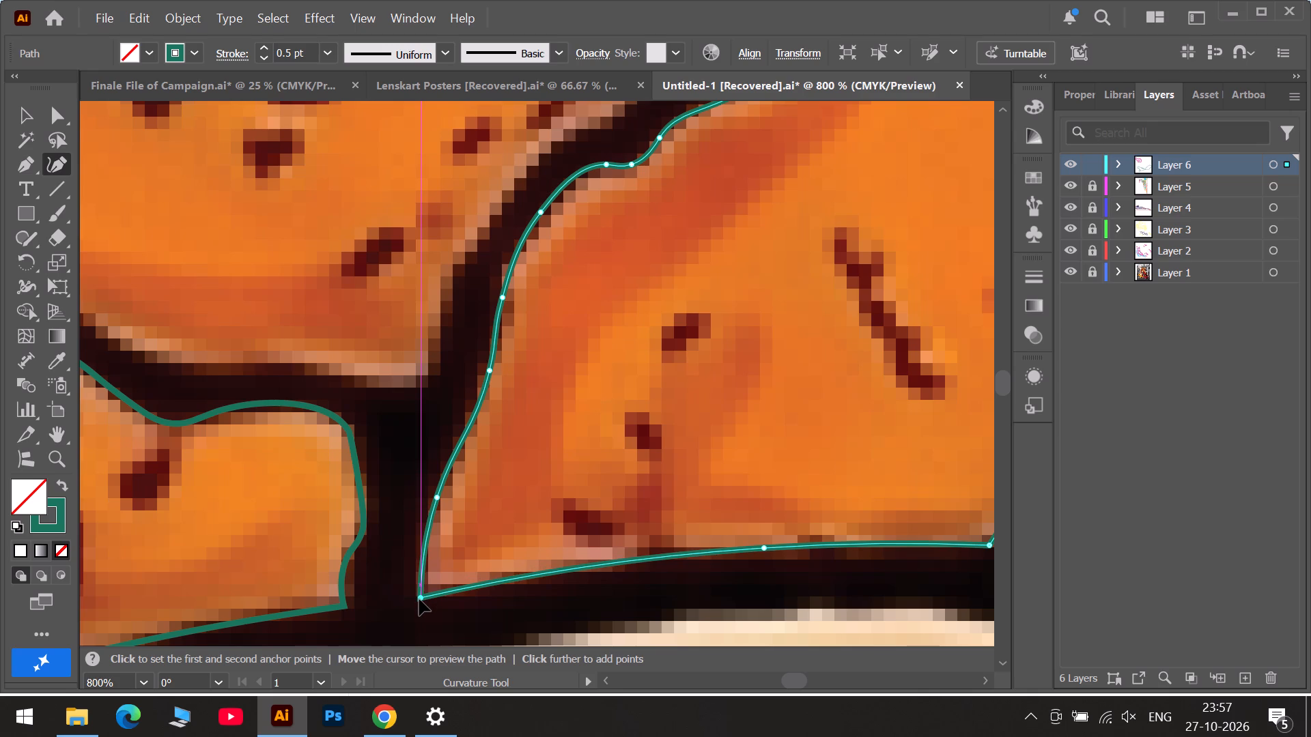
pyautogui.moveTo(419, 599); pyautogui.dragTo(421, 598)
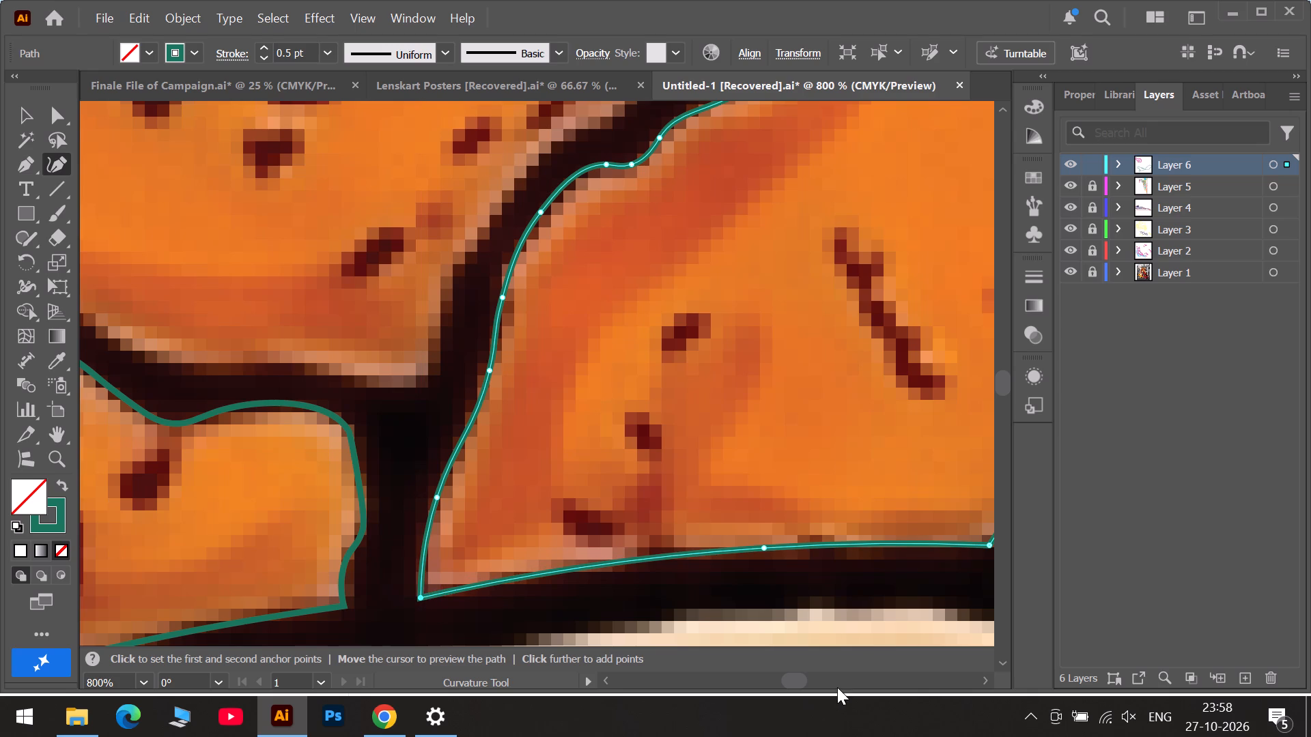
# Shift the middle anchor point on the finished piece's flat bottom edge toward the tip so the curve follows the edge.
pyautogui.click(837, 687)
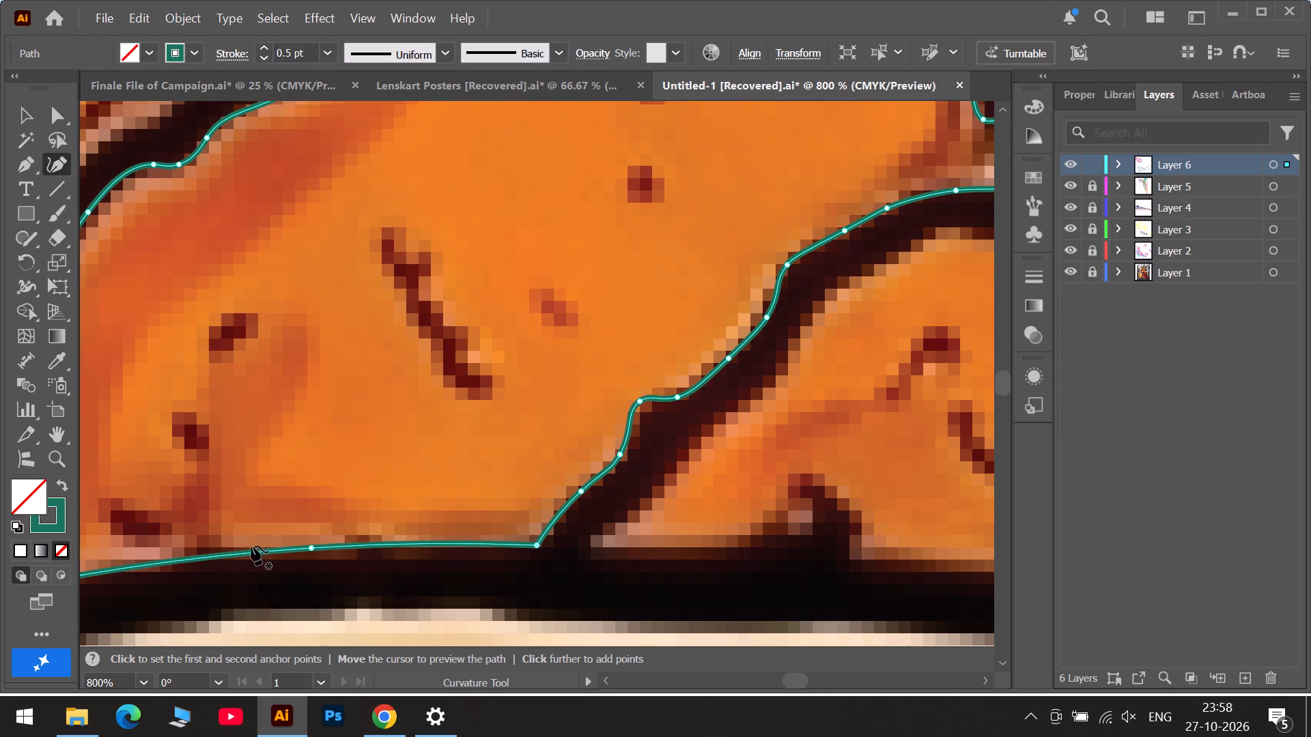
pyautogui.moveTo(310, 546); pyautogui.dragTo(229, 557)
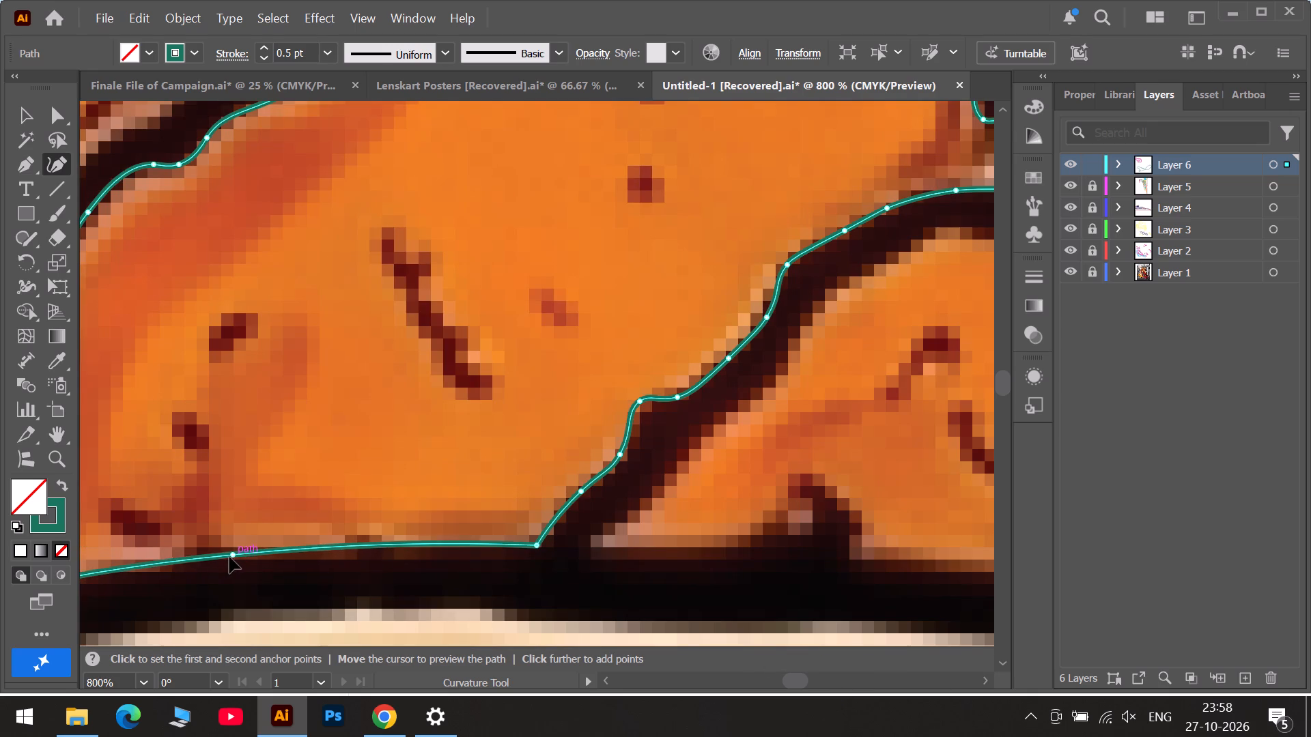
pyautogui.moveTo(229, 557); pyautogui.dragTo(223, 558)
# Start a new outline at the pale bottom corner of the adjacent low piece and trace up its diagonal edge to the top.
pyautogui.keyDown('alt'); pyautogui.scroll(-1, 241, 548); pyautogui.keyUp('alt')
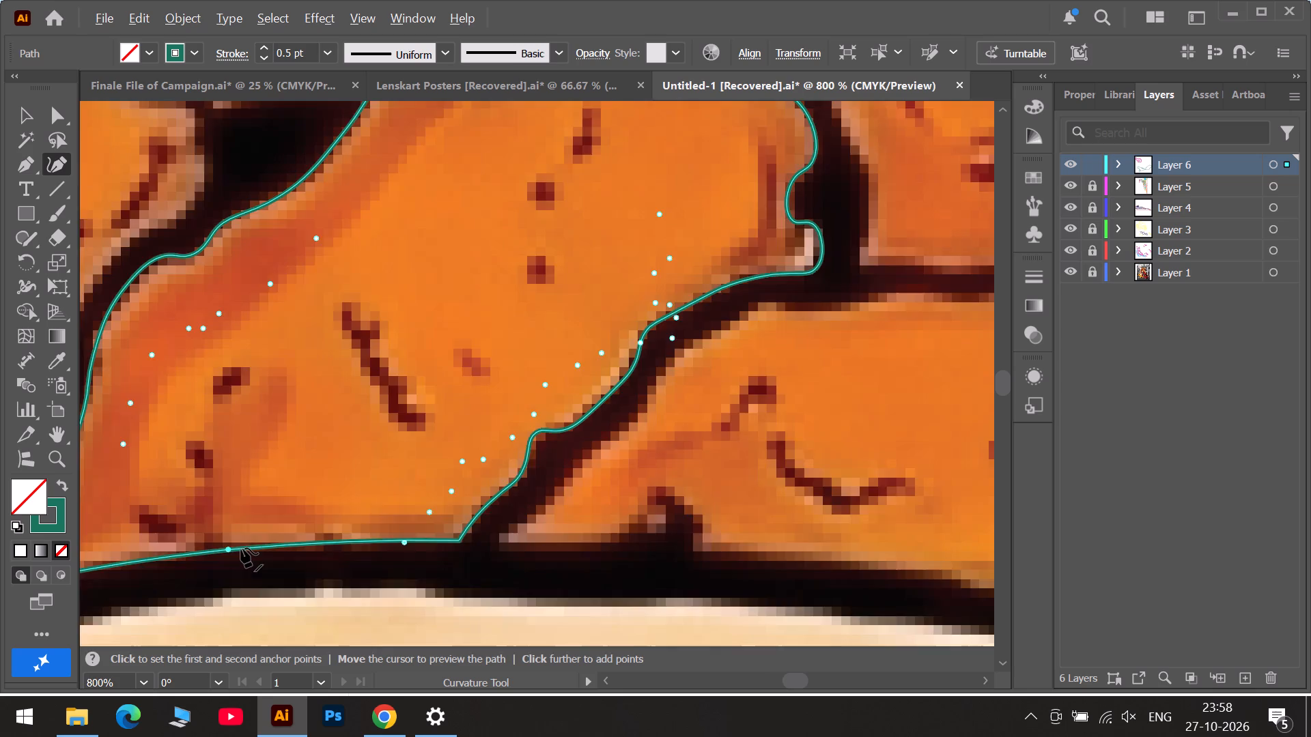
pyautogui.keyDown('alt'); pyautogui.scroll(-3, 241, 548); pyautogui.keyUp('alt')
pyautogui.scroll(6, 327, 504)
pyautogui.scroll(-2, 424, 597)
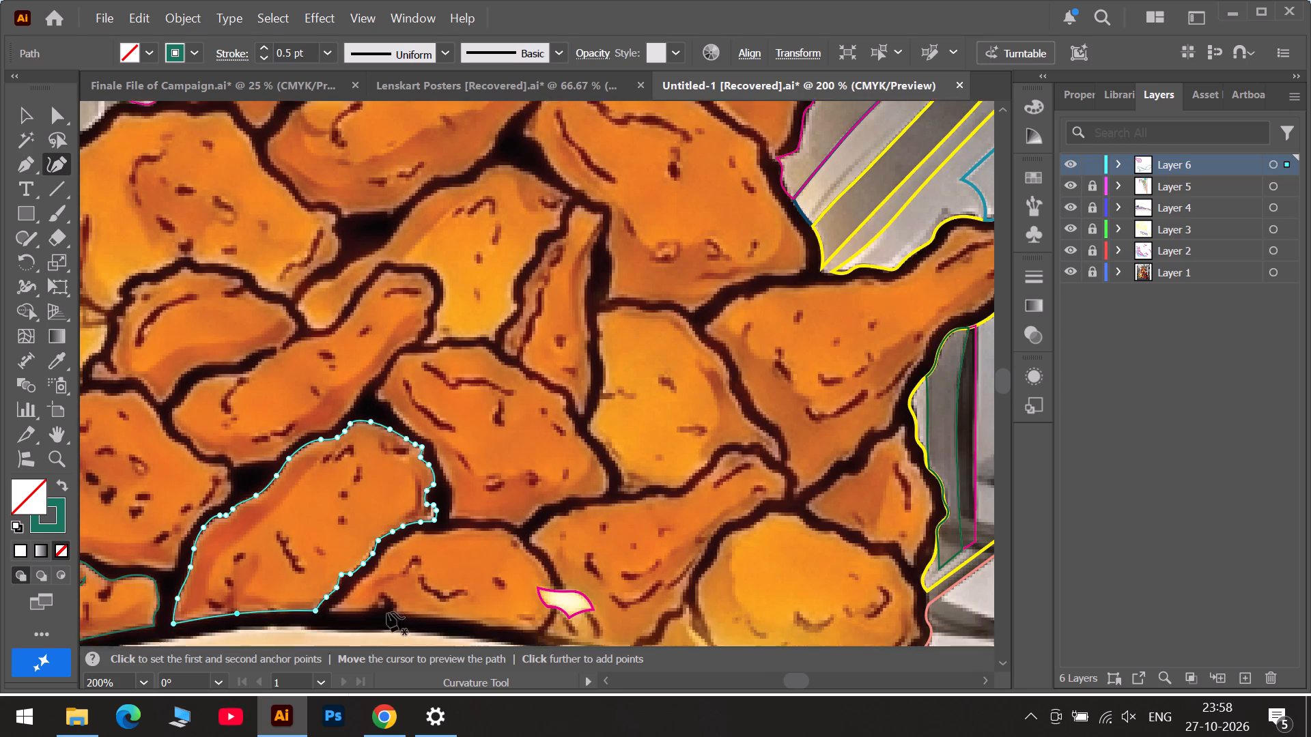
pyautogui.scroll(-1, 387, 612)
pyautogui.scroll(4, 383, 598)
pyautogui.scroll(-5, 367, 595)
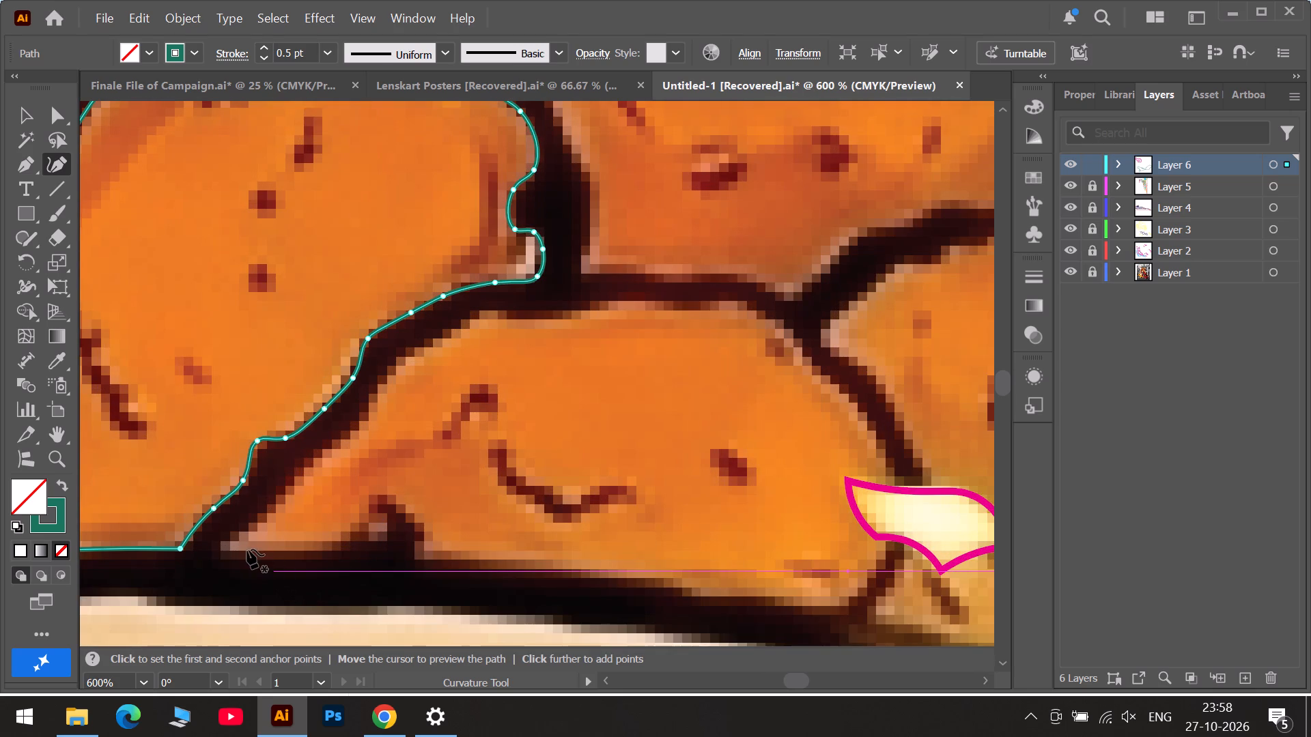
pyautogui.keyDown('alt'); pyautogui.scroll(1, 223, 552); pyautogui.keyUp('alt')
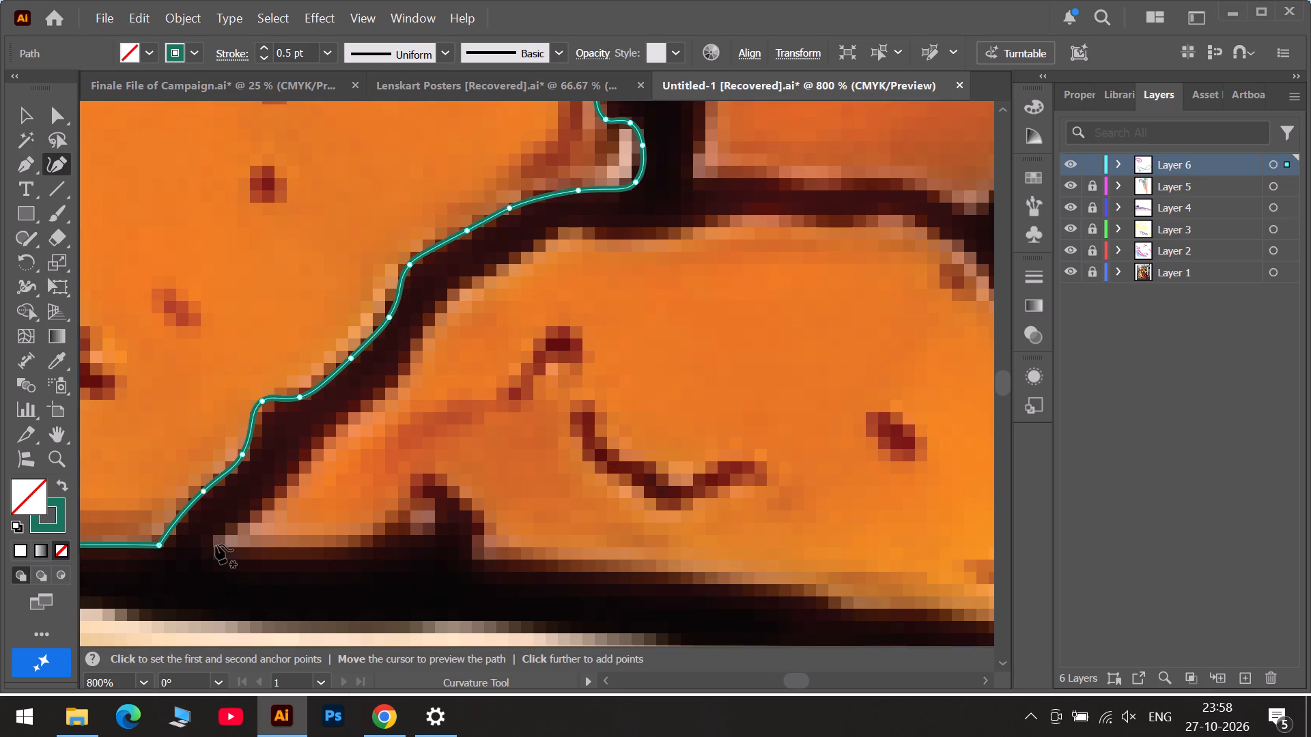
pyautogui.click(216, 545)
pyautogui.click(272, 492)
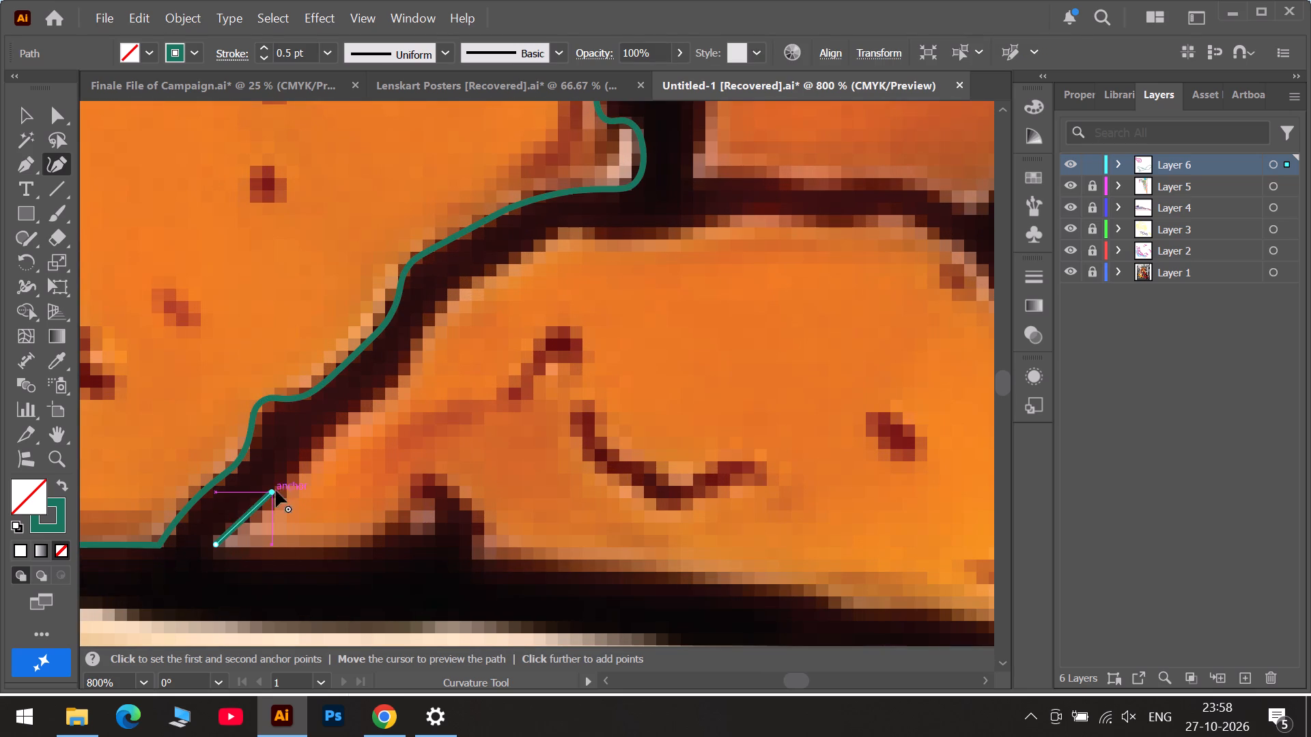
pyautogui.click(346, 418)
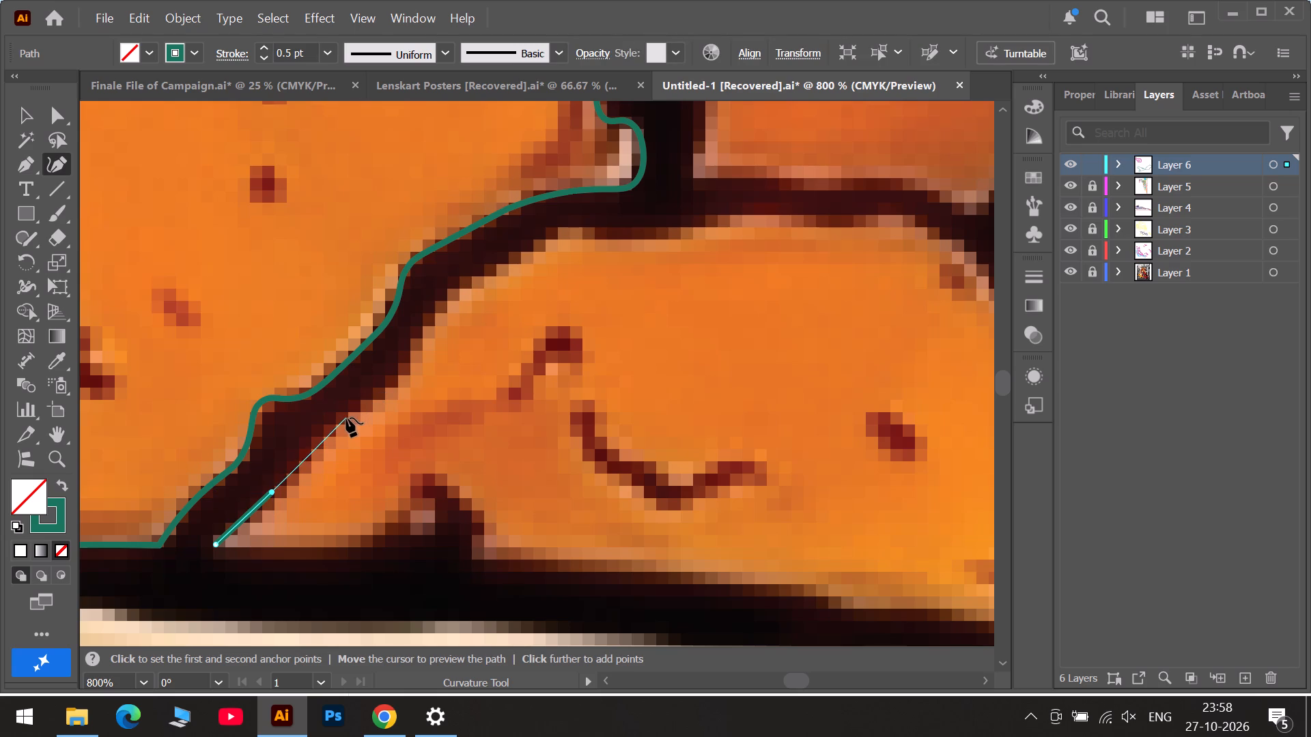
pyautogui.click(389, 387)
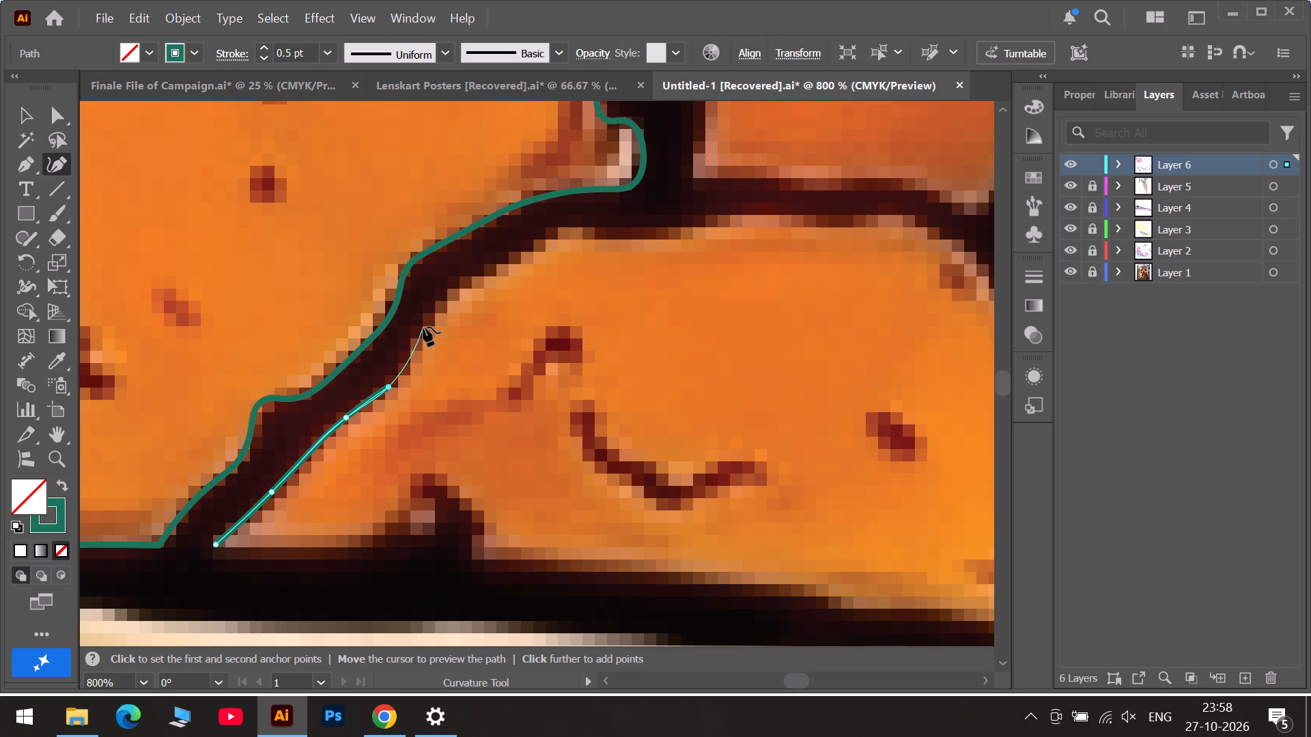
pyautogui.click(423, 327)
pyautogui.click(492, 266)
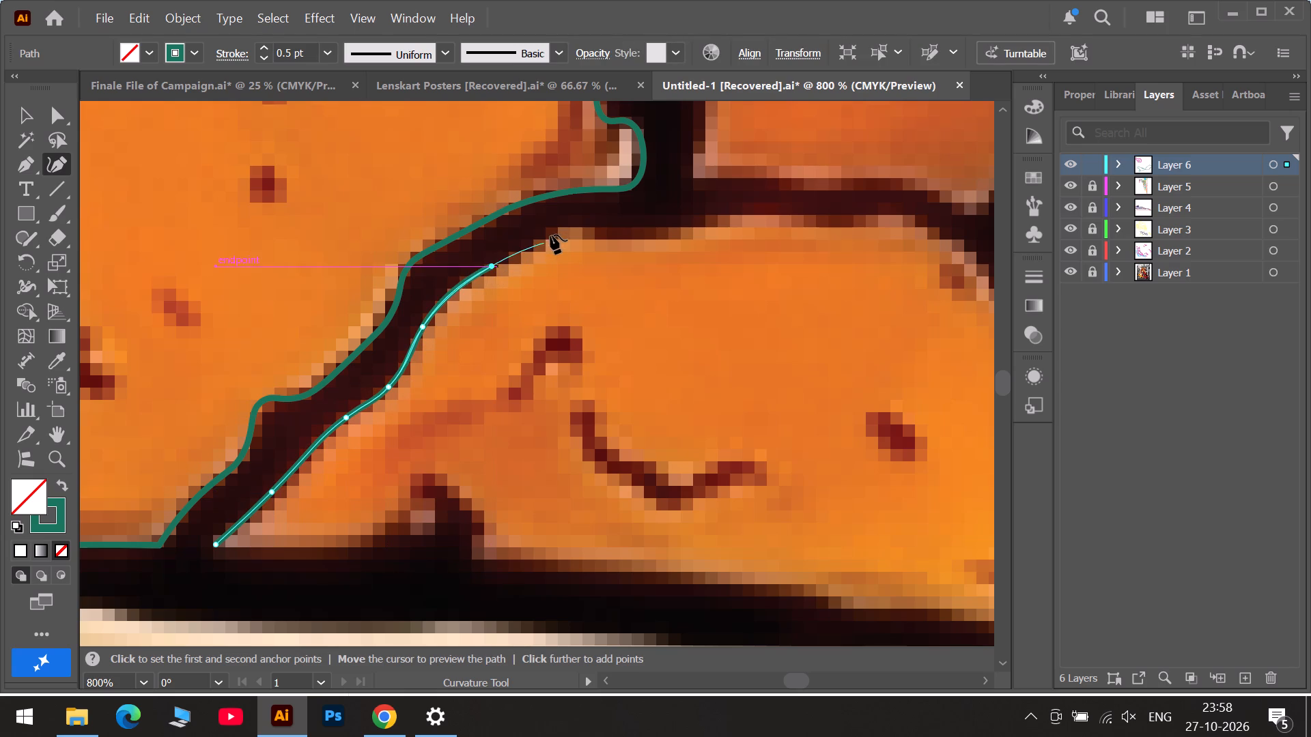
pyautogui.click(551, 228)
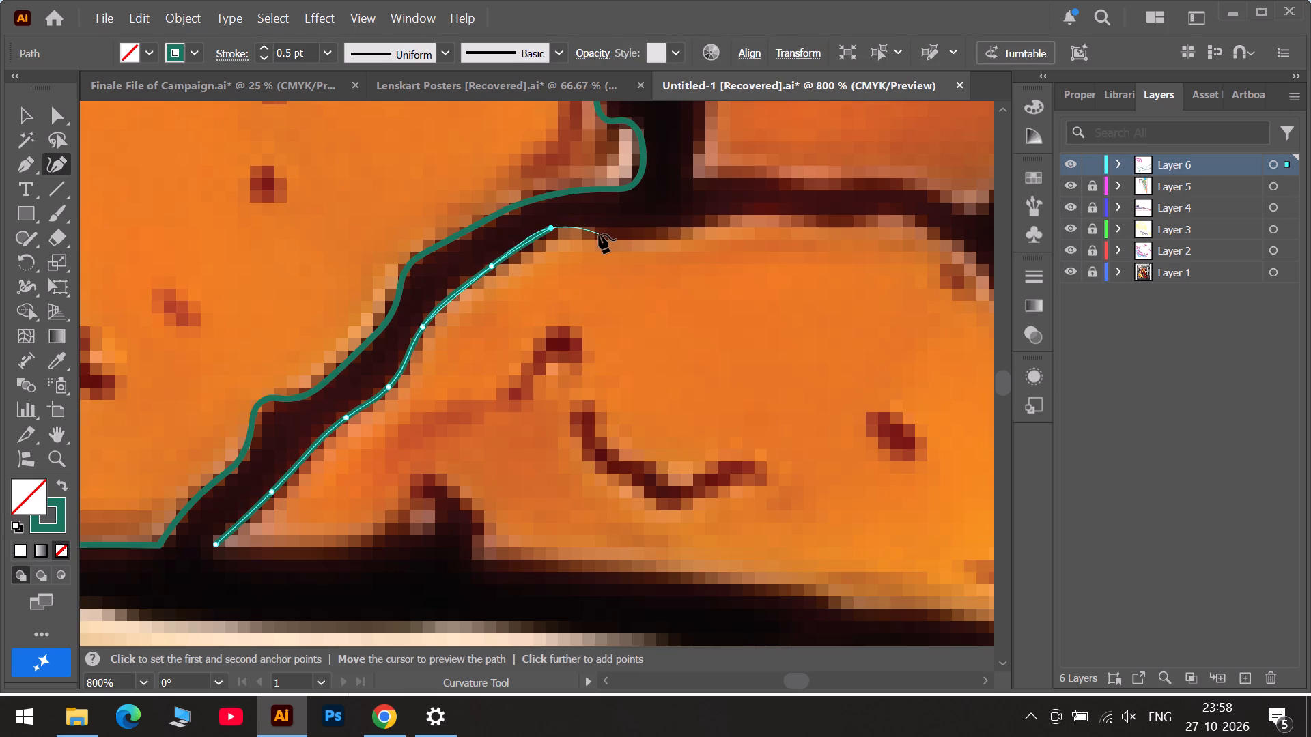
# Trace the wavy top edge of the piece toward the dark junction, adding a mid-curve point to fit the edge.
pyautogui.click(597, 229)
pyautogui.click(630, 239)
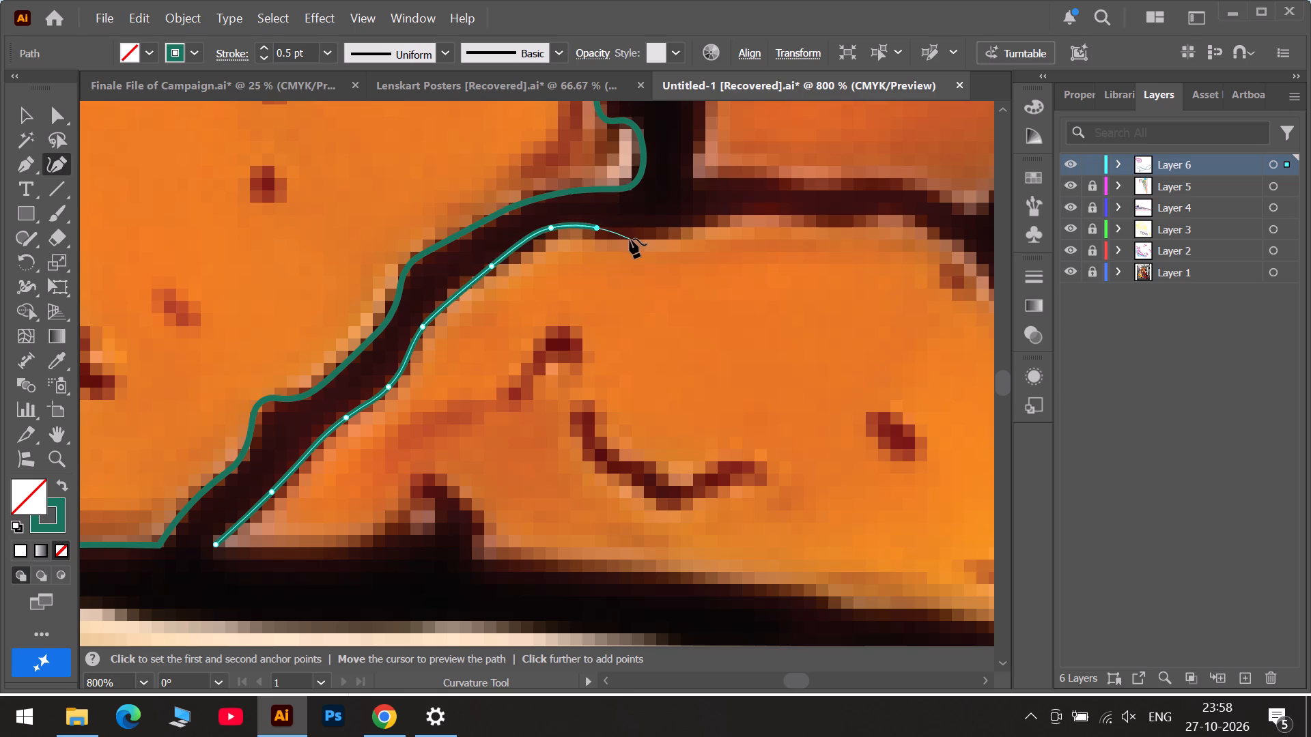
pyautogui.click(711, 217)
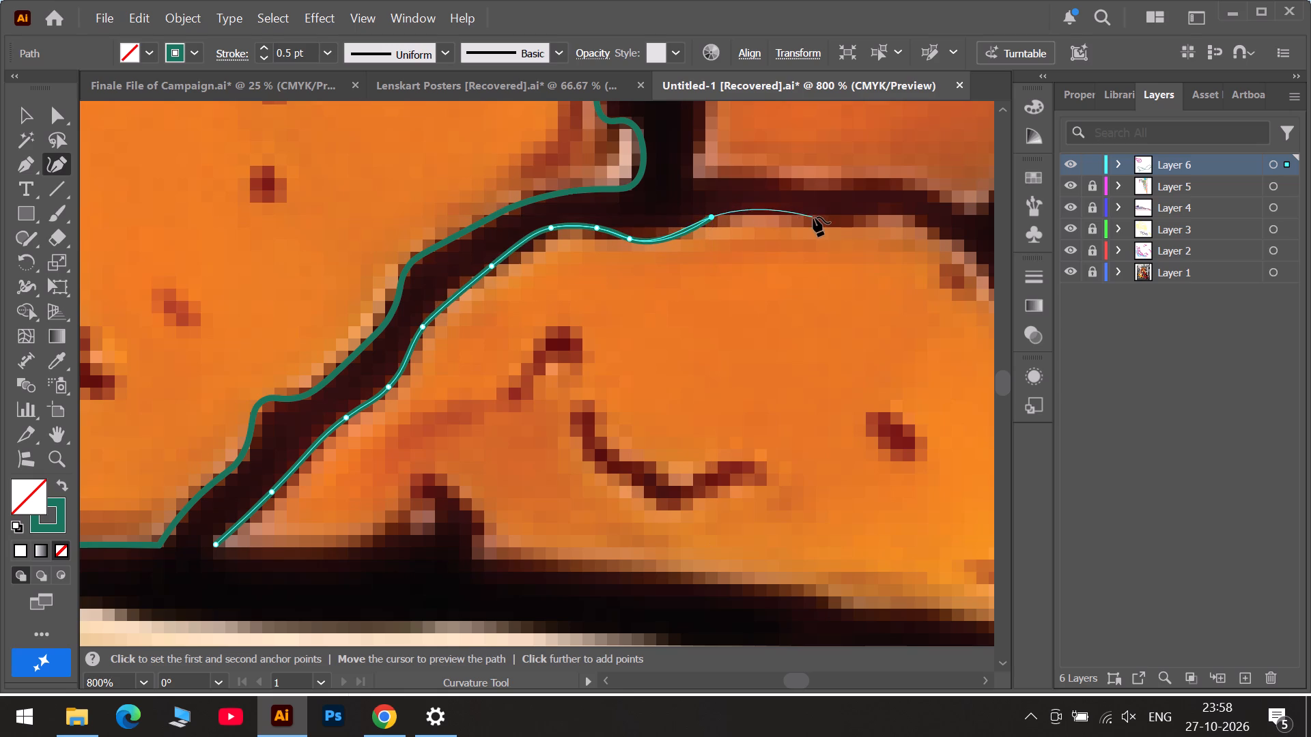
pyautogui.click(813, 217)
pyautogui.click(833, 683)
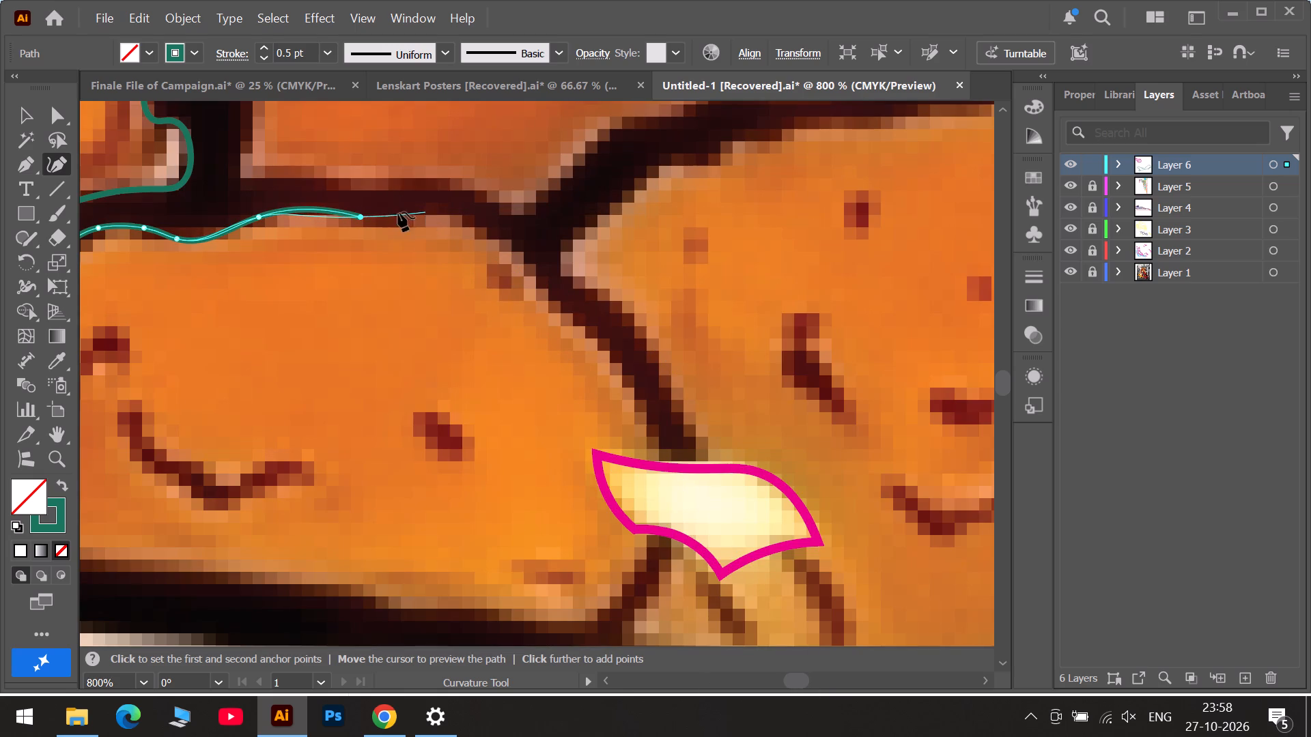
pyautogui.click(310, 207)
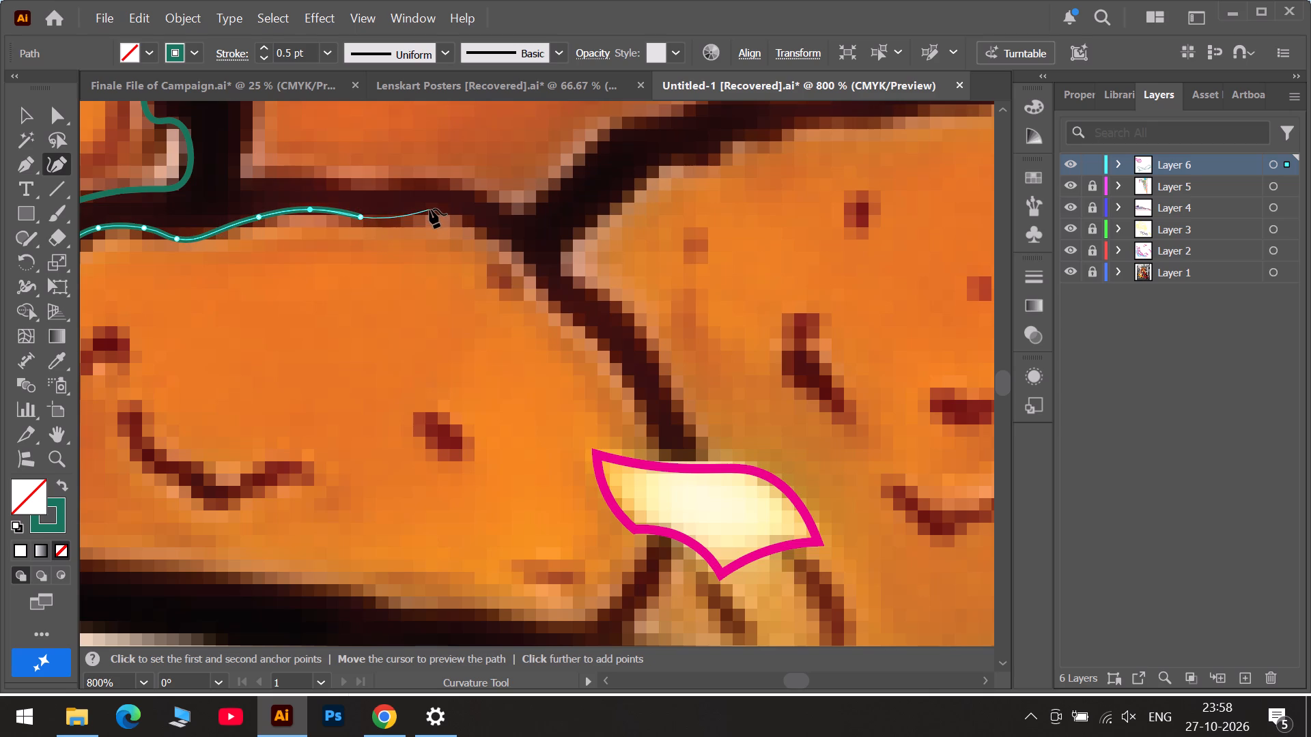
pyautogui.click(429, 209)
# Trace down the piece's curved far side to the magenta-outlined cream shape and make the end point a corner.
pyautogui.click(528, 263)
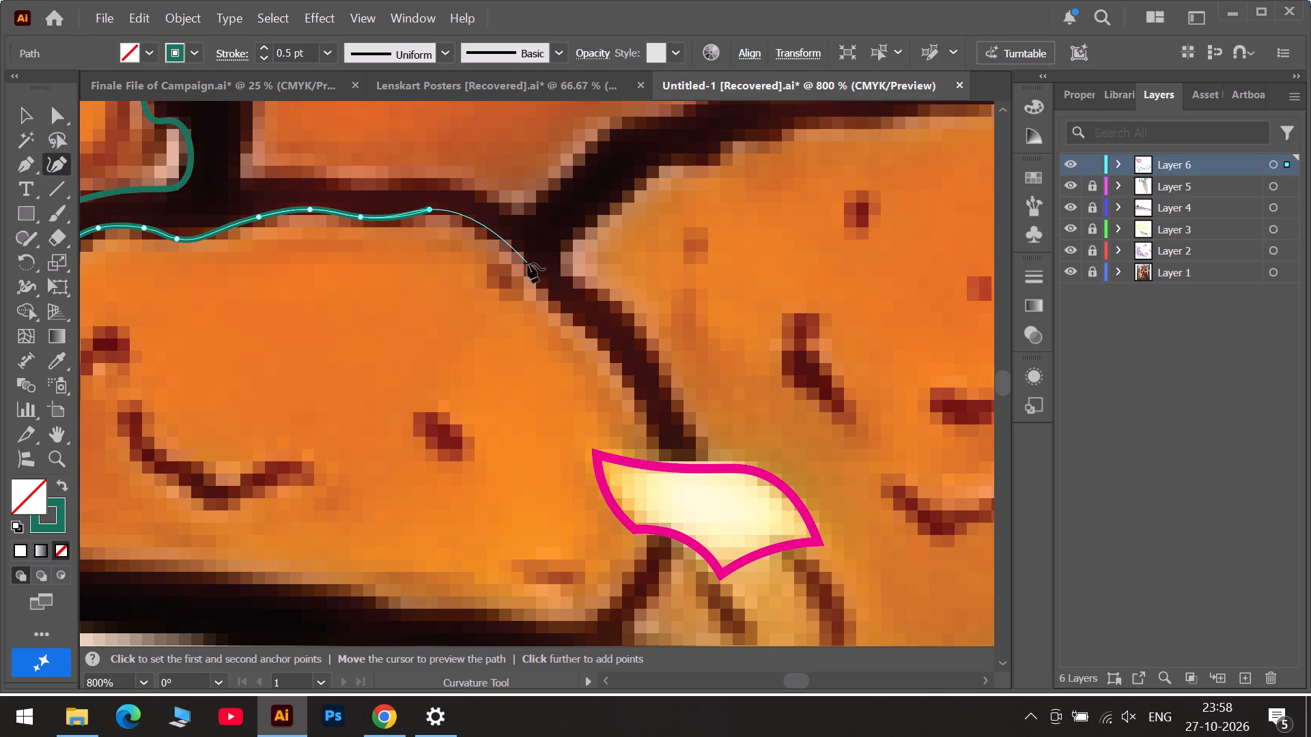
pyautogui.click(552, 296)
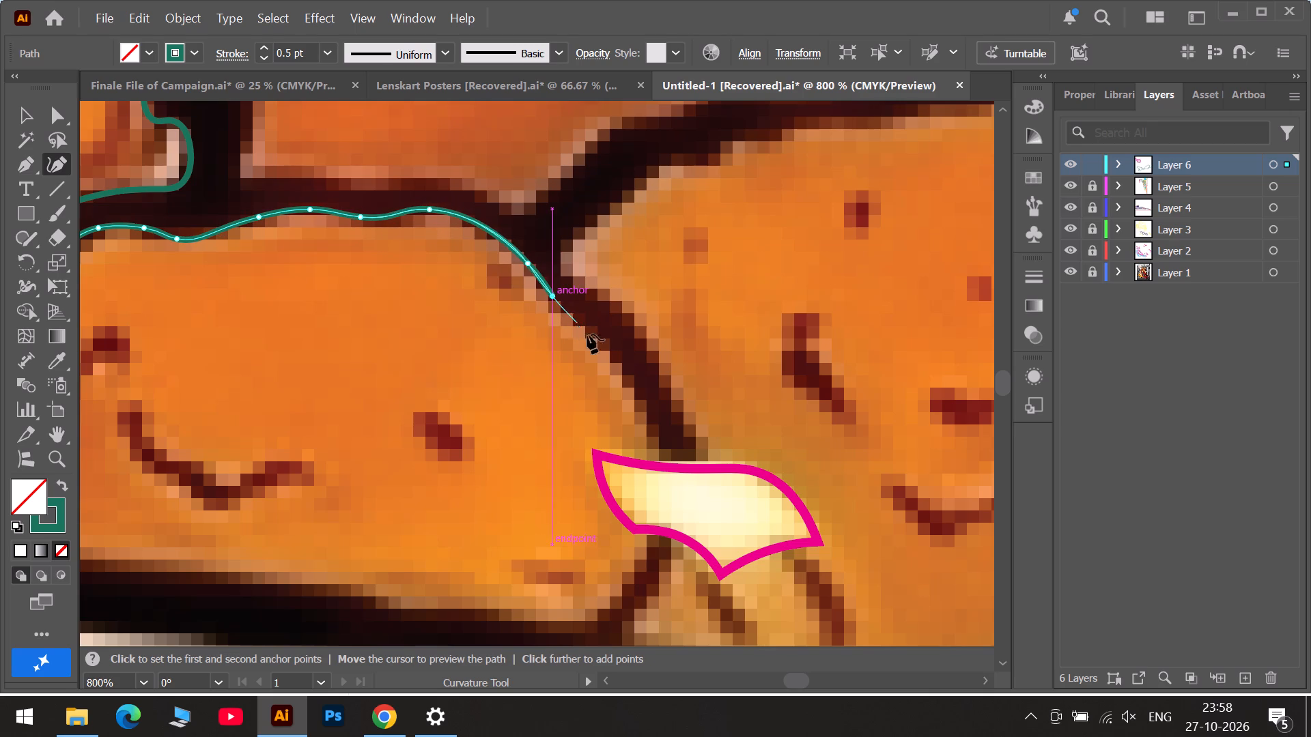
pyautogui.click(607, 347)
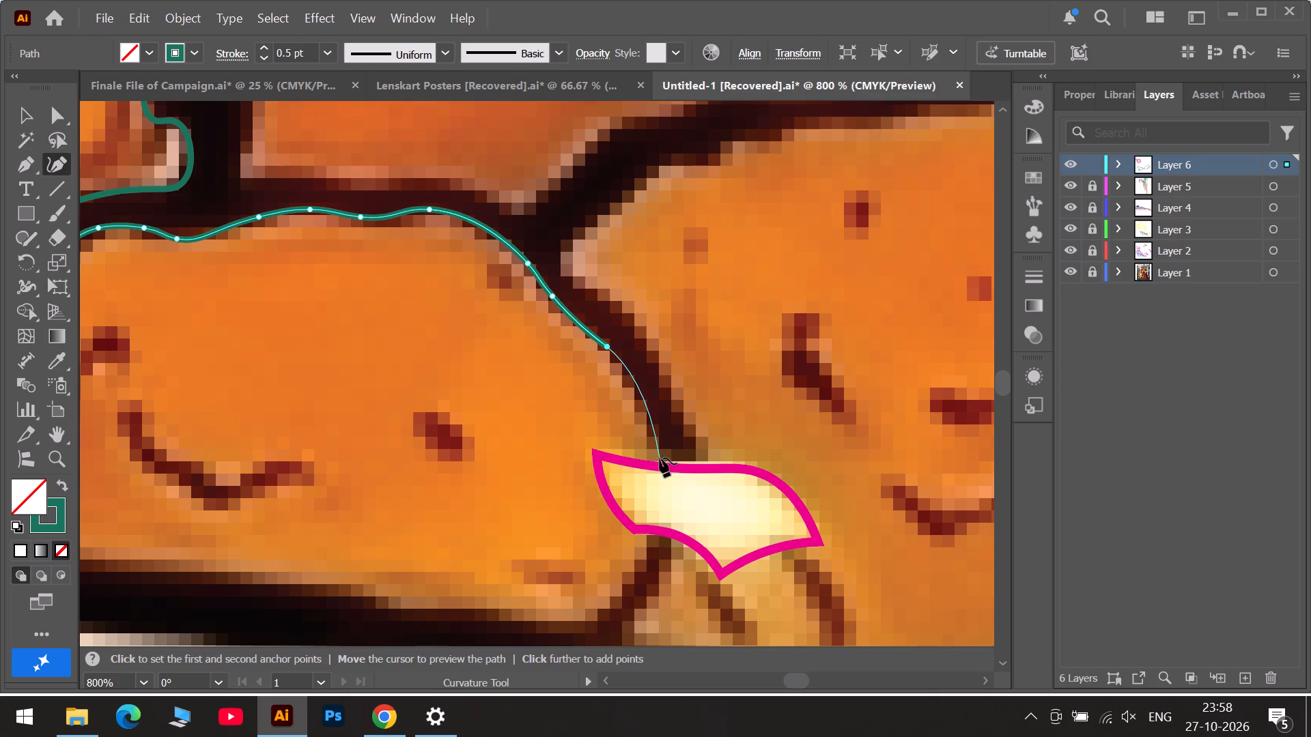
pyautogui.click(660, 458)
pyautogui.doubleClick(660, 458)
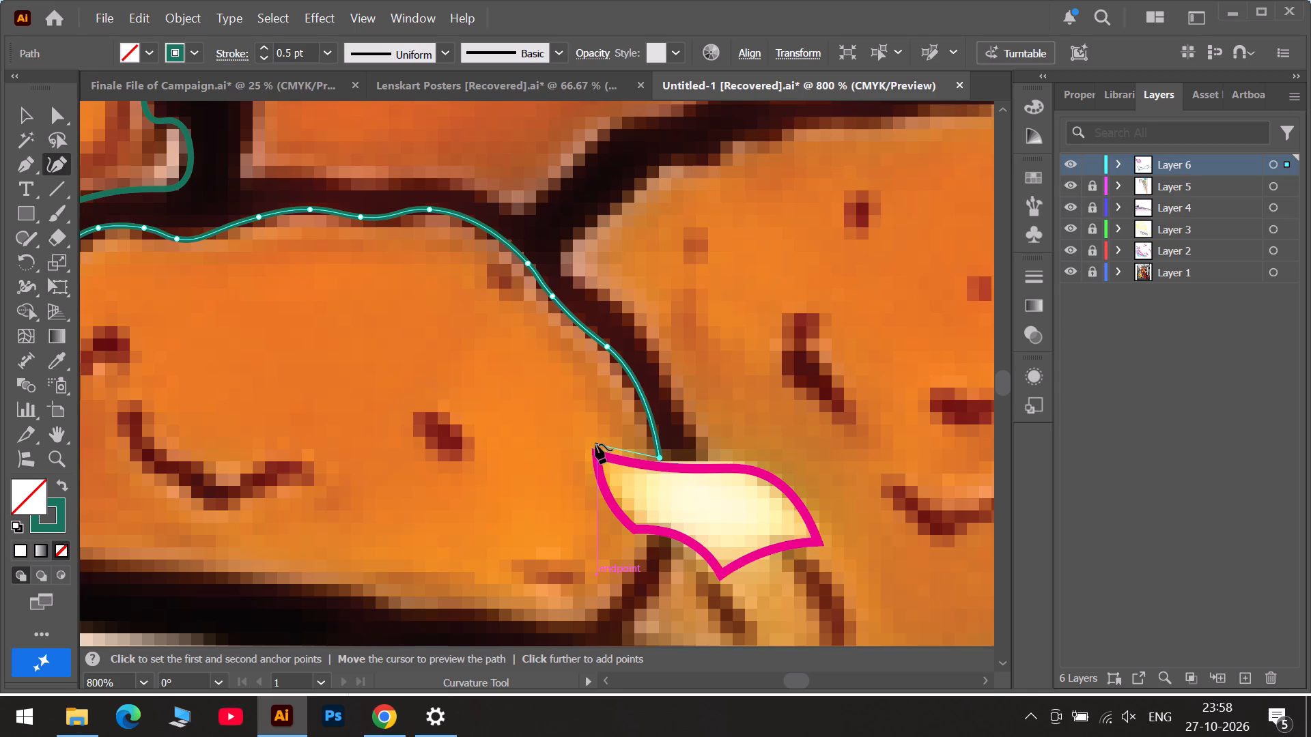
# Follow the cream shape's upper edge to its pointed tip, fit the anchor points to the magenta line, and make the tip a corner.
pyautogui.click(595, 444)
pyautogui.moveTo(629, 448); pyautogui.dragTo(630, 459)
pyautogui.moveTo(630, 459); pyautogui.dragTo(629, 460)
pyautogui.moveTo(597, 445); pyautogui.dragTo(597, 450)
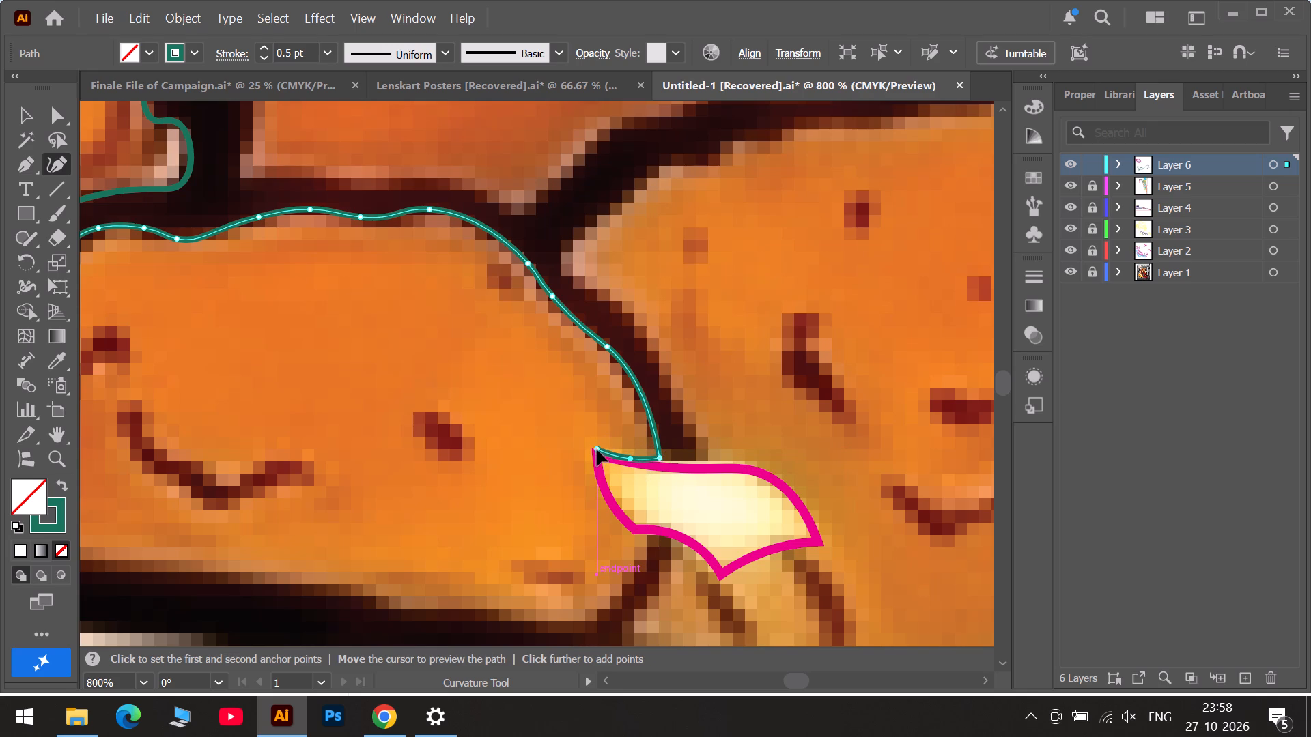
pyautogui.moveTo(597, 450); pyautogui.dragTo(595, 452)
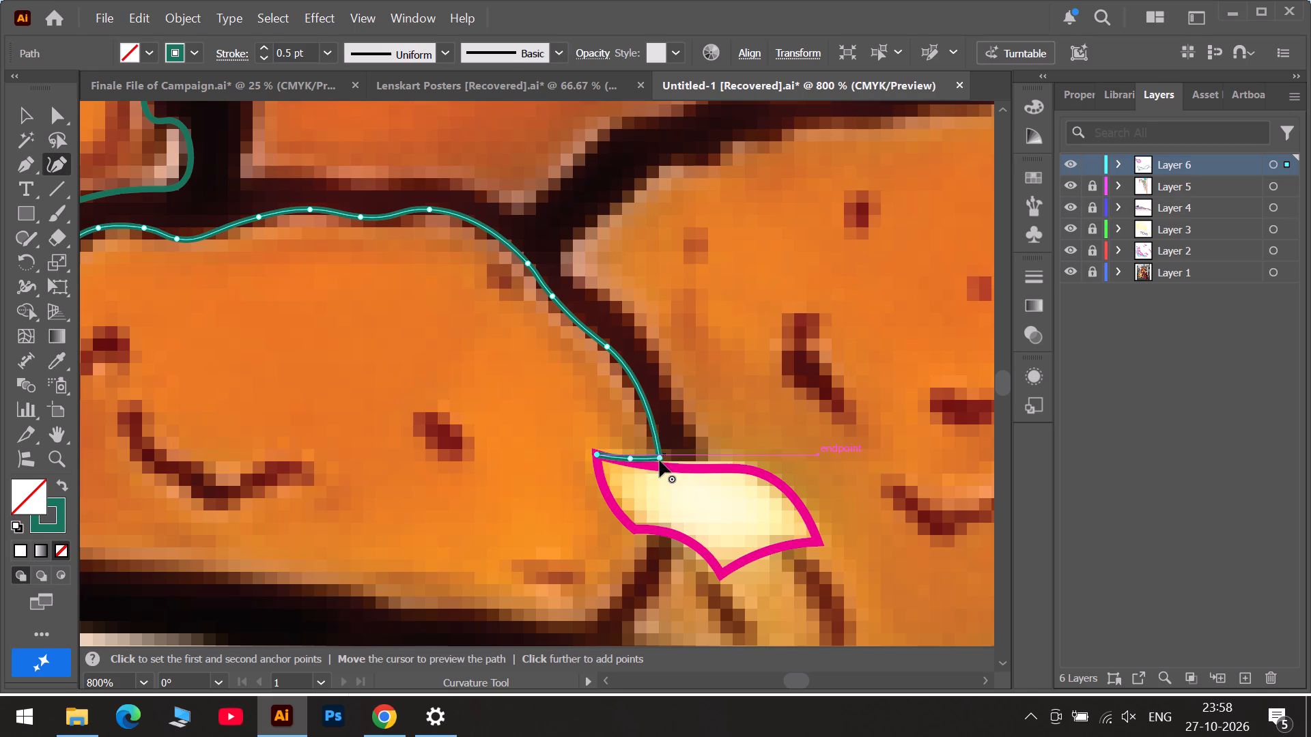
pyautogui.moveTo(660, 457); pyautogui.dragTo(663, 464)
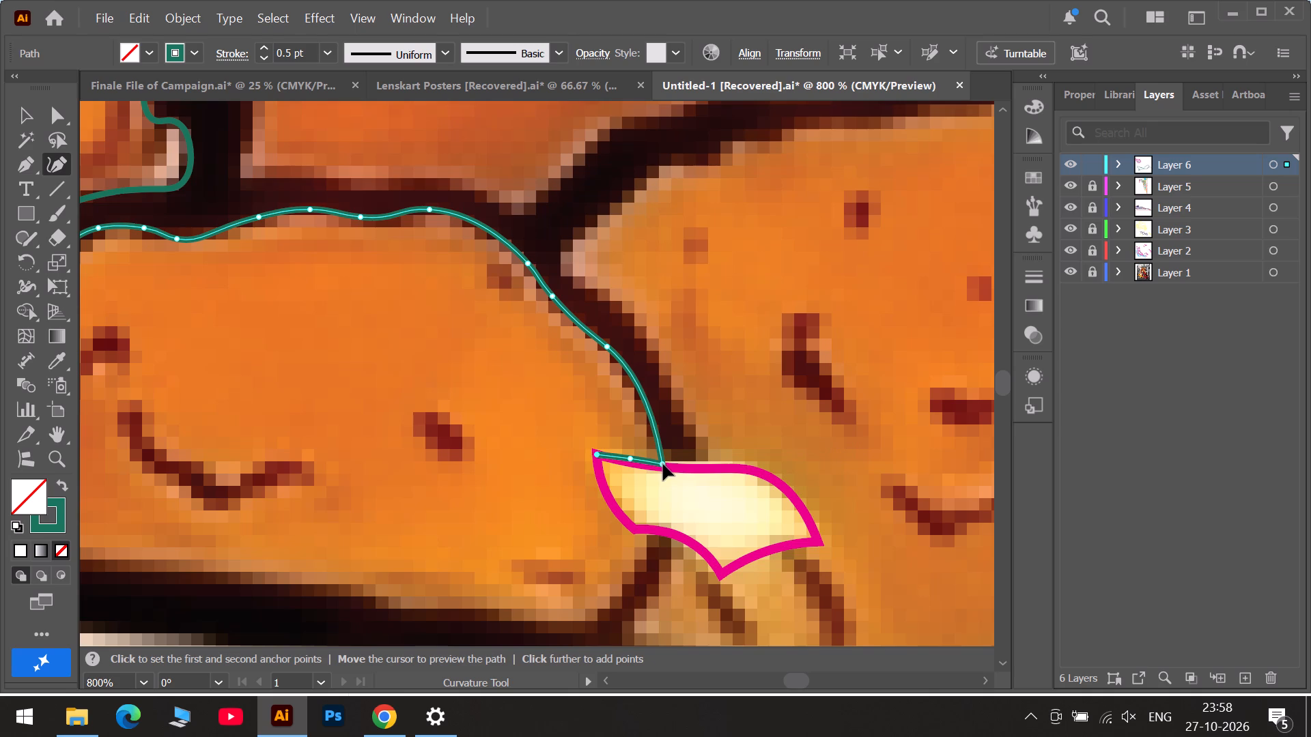
pyautogui.moveTo(663, 464); pyautogui.dragTo(662, 467)
pyautogui.click(630, 459)
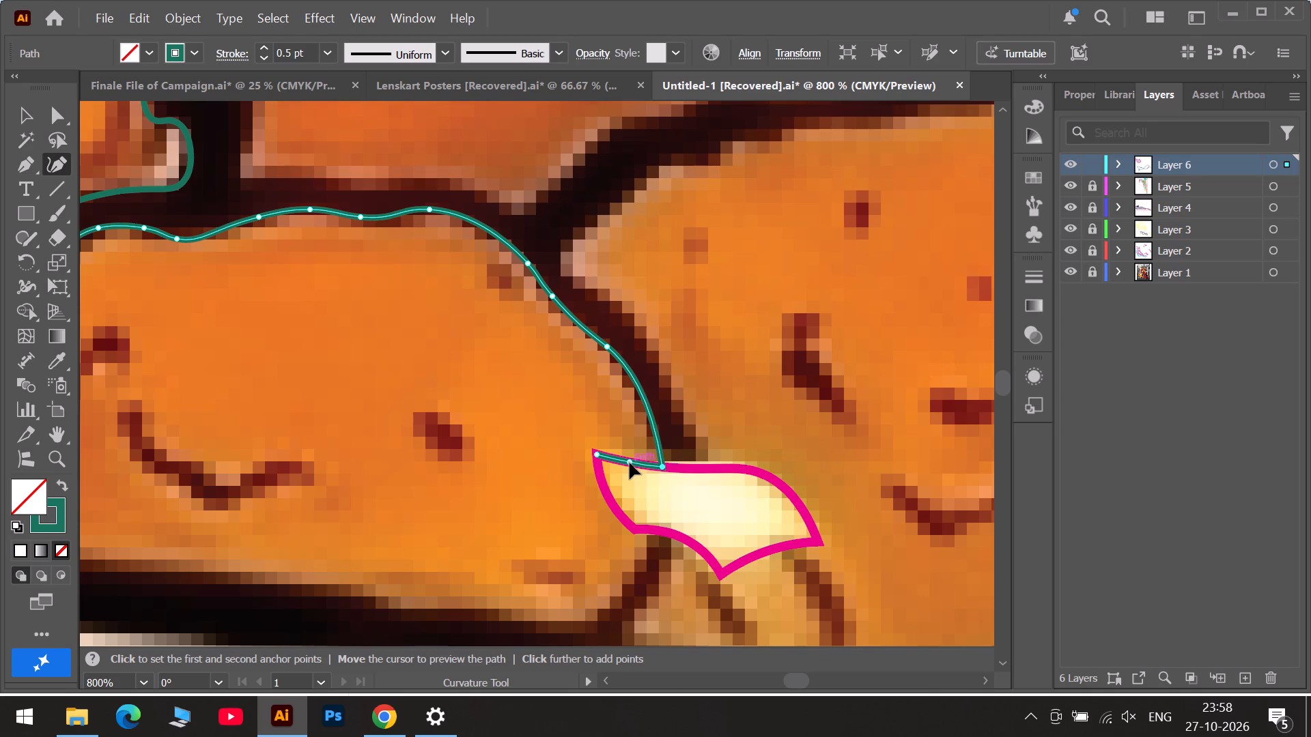
pyautogui.click(596, 452)
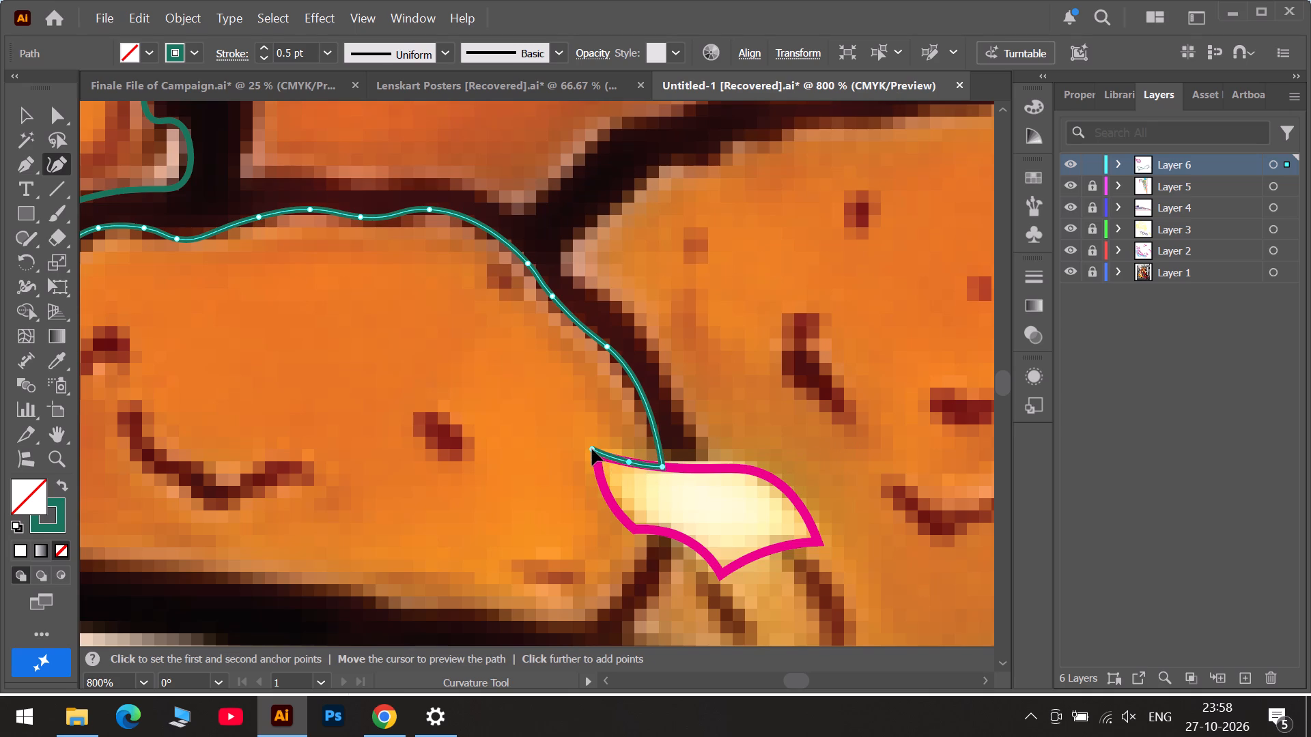
pyautogui.doubleClick(592, 449)
# Trace from the tip down the cream shape's concave side to its lower corner, align the points, and make that corner sharp.
pyautogui.click(604, 487)
pyautogui.click(632, 528)
pyautogui.moveTo(605, 487); pyautogui.dragTo(610, 497)
pyautogui.moveTo(590, 447); pyautogui.dragTo(595, 451)
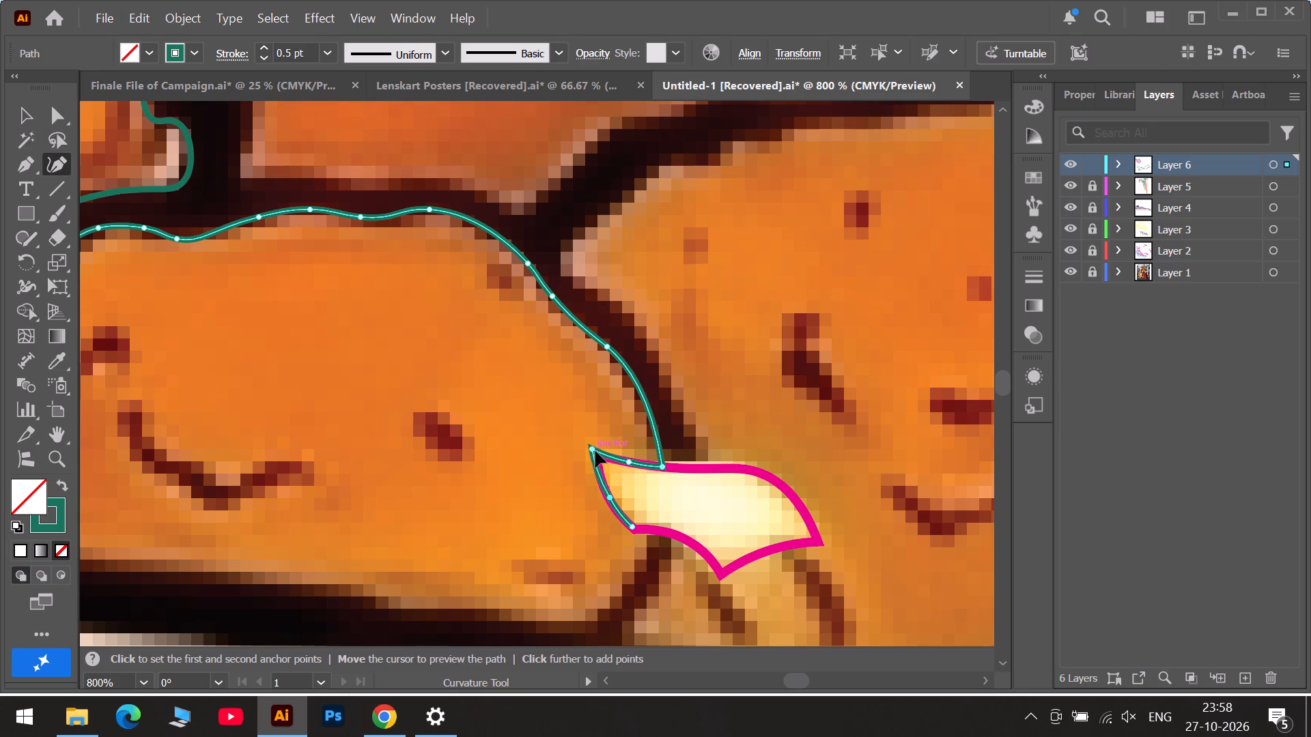
pyautogui.moveTo(595, 451); pyautogui.dragTo(597, 453)
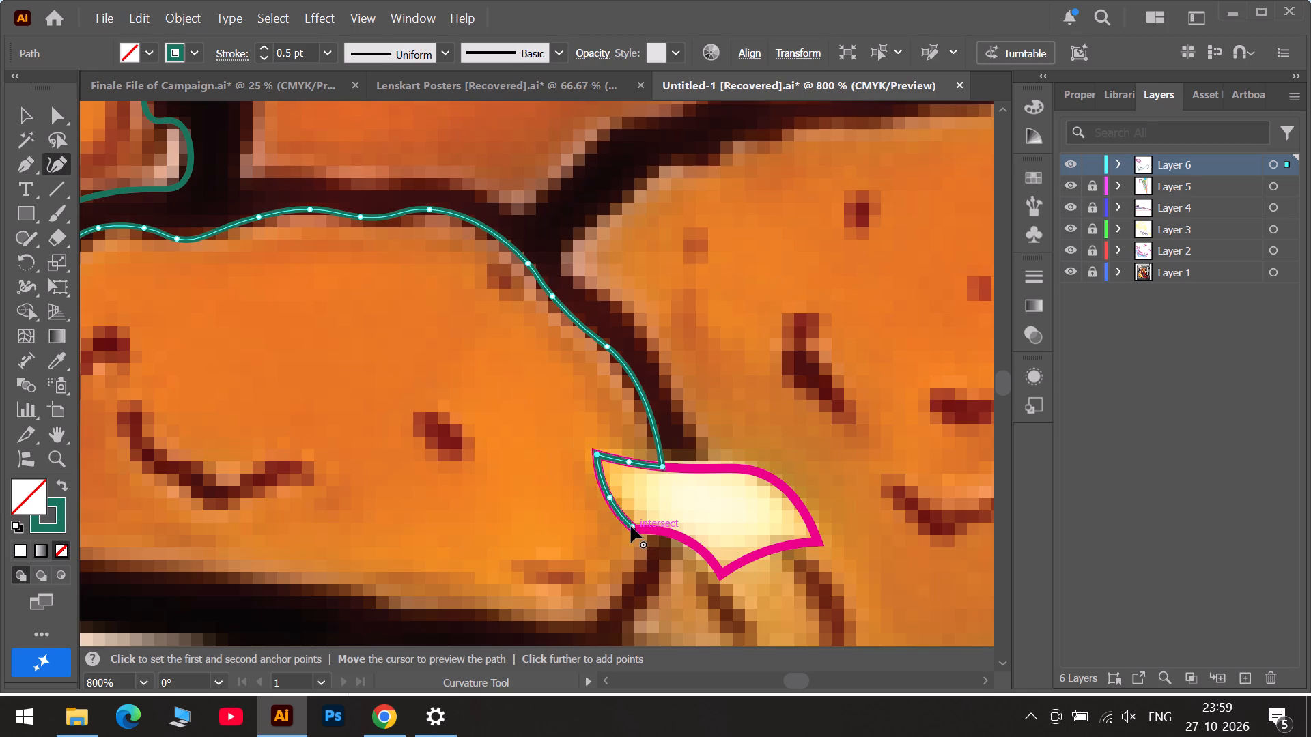
pyautogui.doubleClick(631, 526)
# Extend the outline along the cream shape's lower edge to the dark crease, nudging the points onto the magenta line.
pyautogui.click(654, 527)
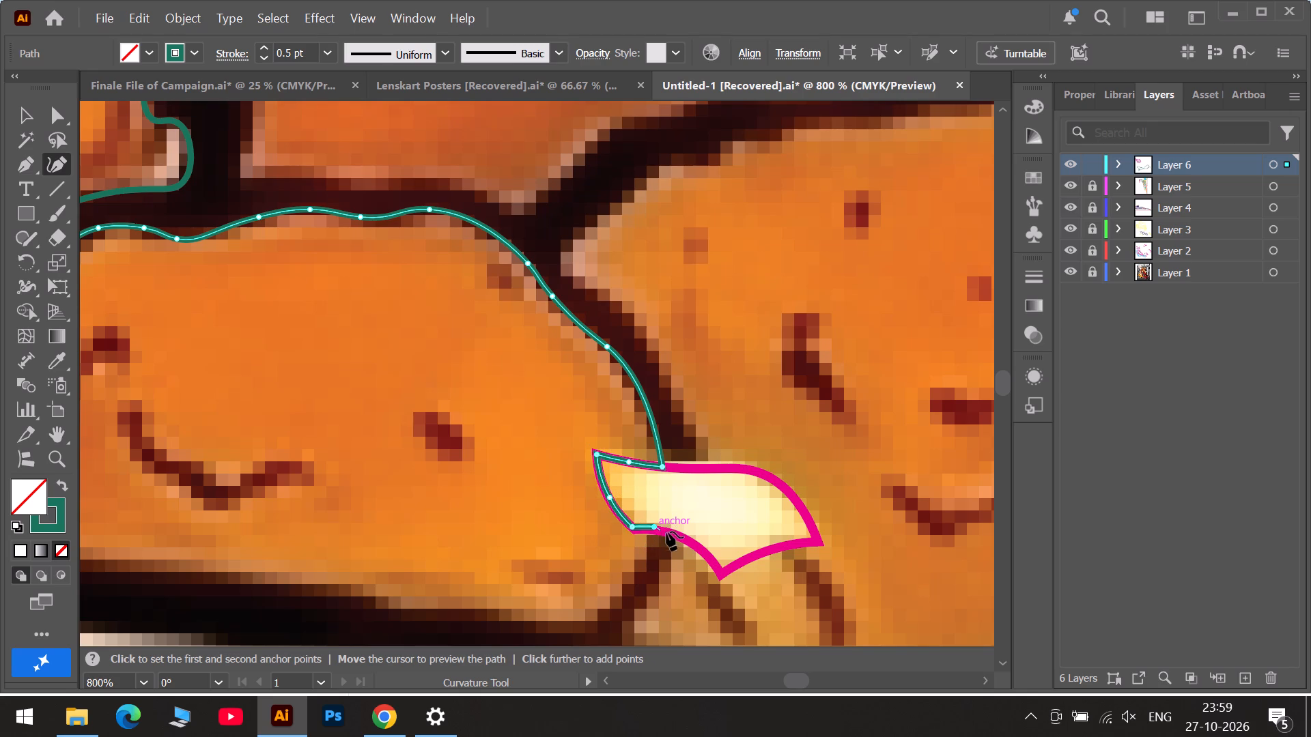
pyautogui.click(673, 535)
pyautogui.click(655, 527)
pyautogui.click(632, 526)
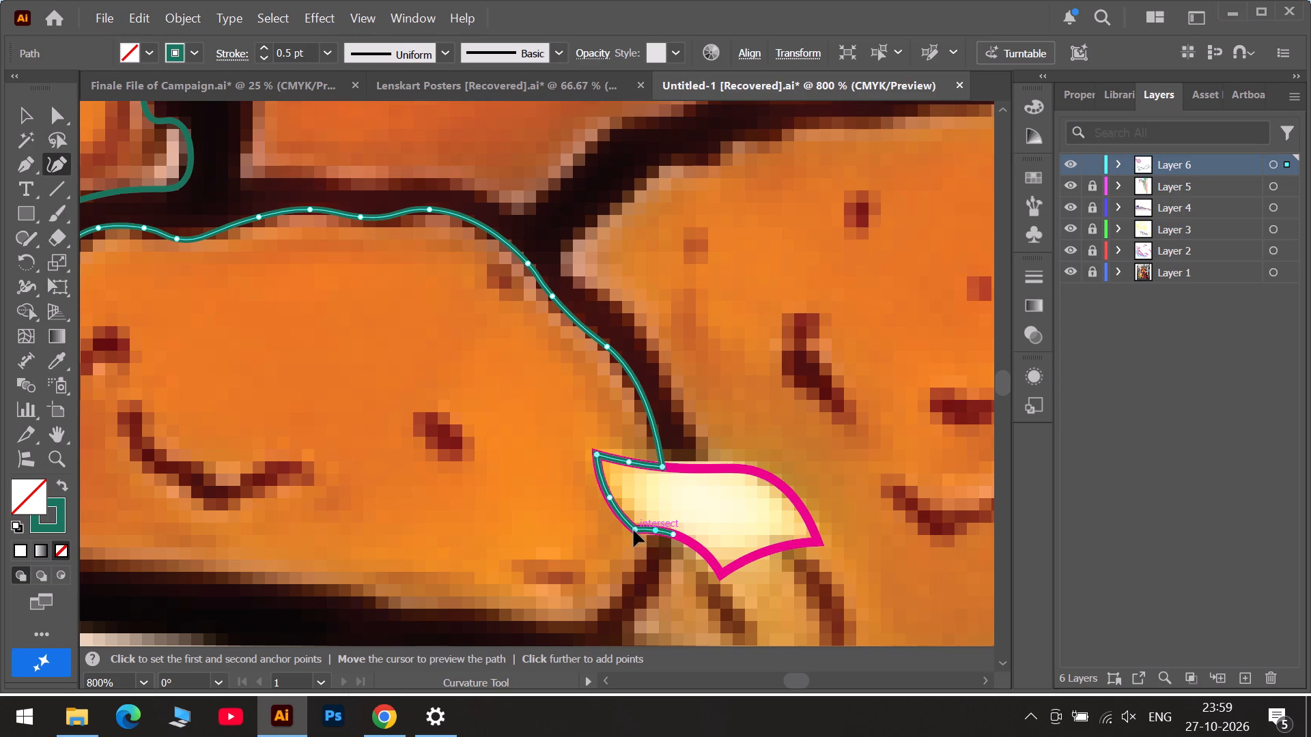
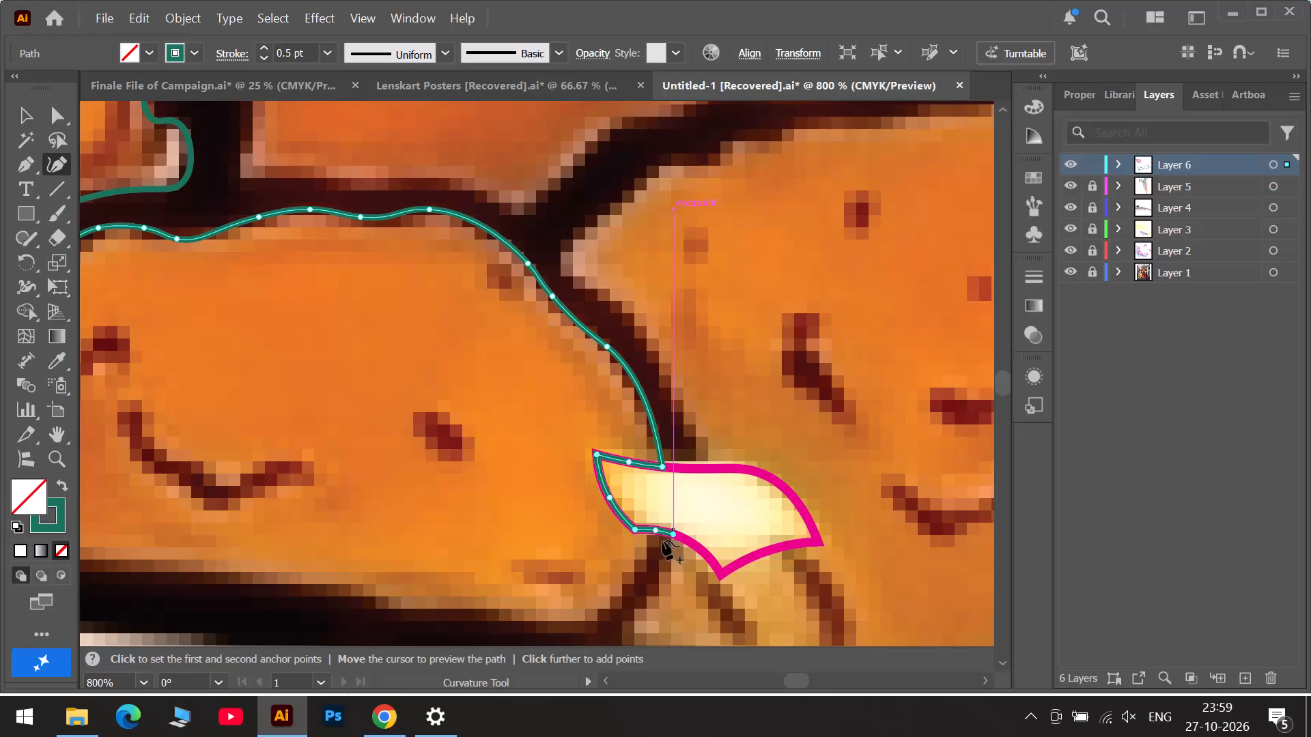
# Extend the outline down the dark crease to the piece's bottom corner, refit the crease junction to the magenta line, and delete its spare neighbouring point.
pyautogui.click(643, 562)
pyautogui.click(593, 624)
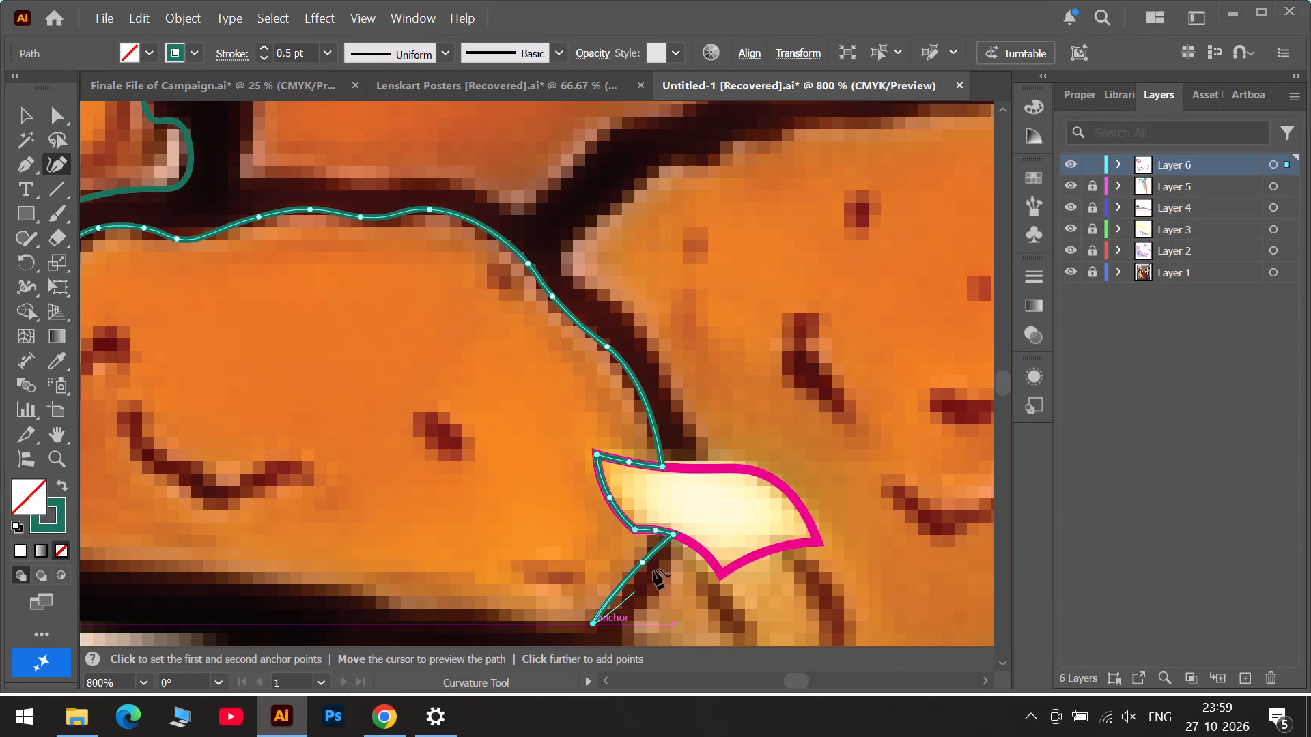
pyautogui.moveTo(673, 534); pyautogui.dragTo(665, 530)
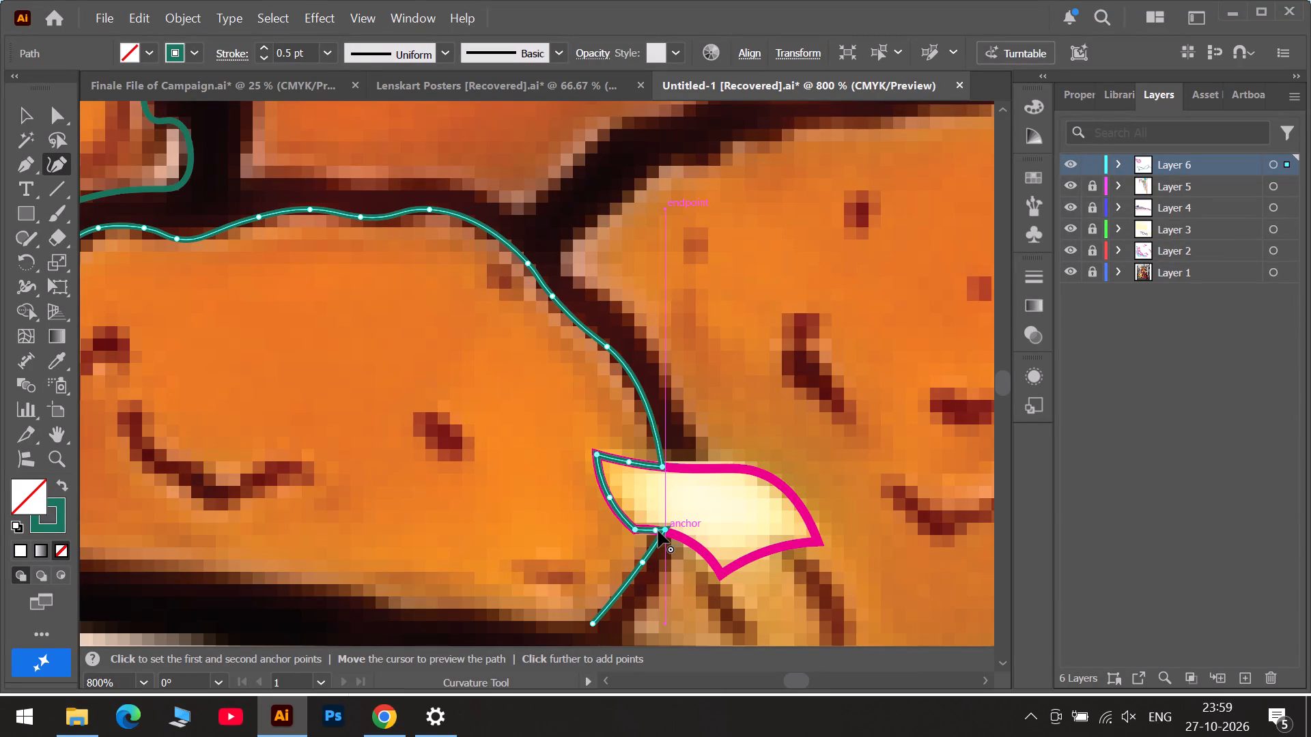
pyautogui.click(658, 530)
pyautogui.press('Home')
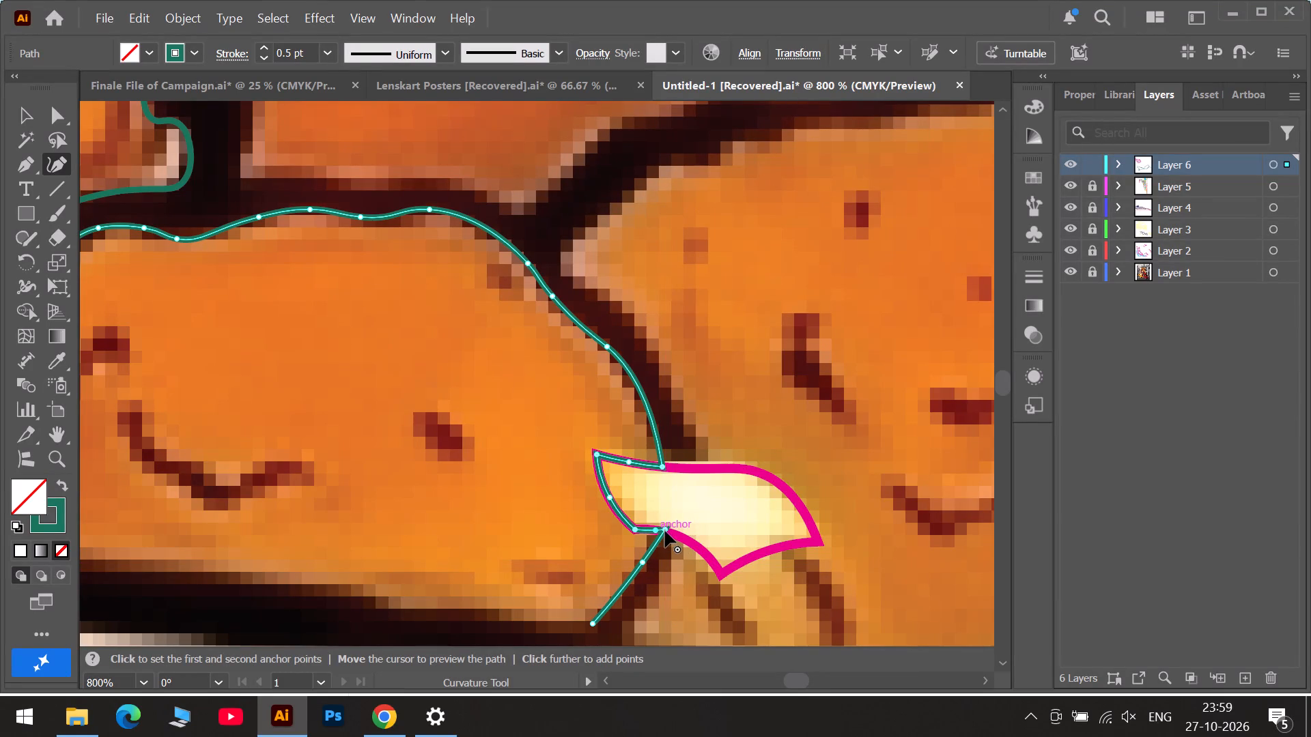
pyautogui.click(655, 529)
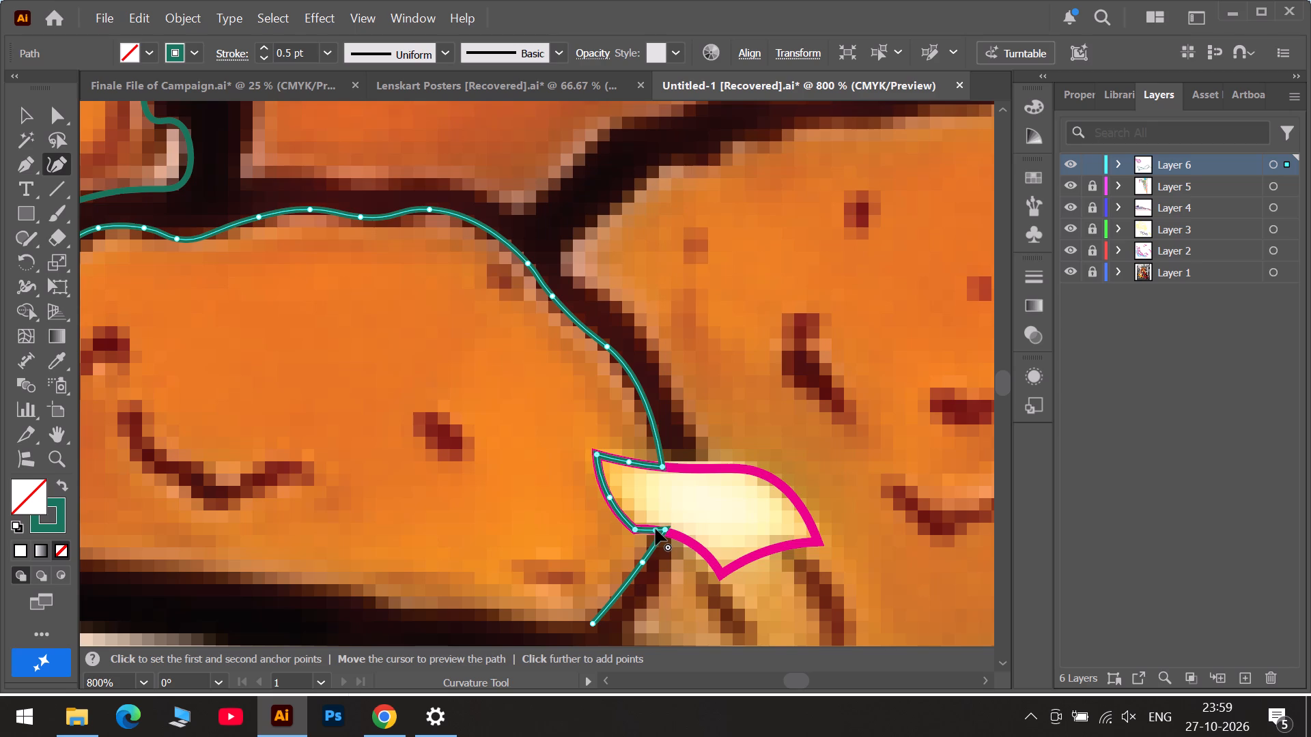
pyautogui.press('Delete')
pyautogui.click(663, 531)
# Bow the crease segment outward to follow the dark edge and make the piece's bottom corner point sharp.
pyautogui.moveTo(644, 563); pyautogui.dragTo(645, 568)
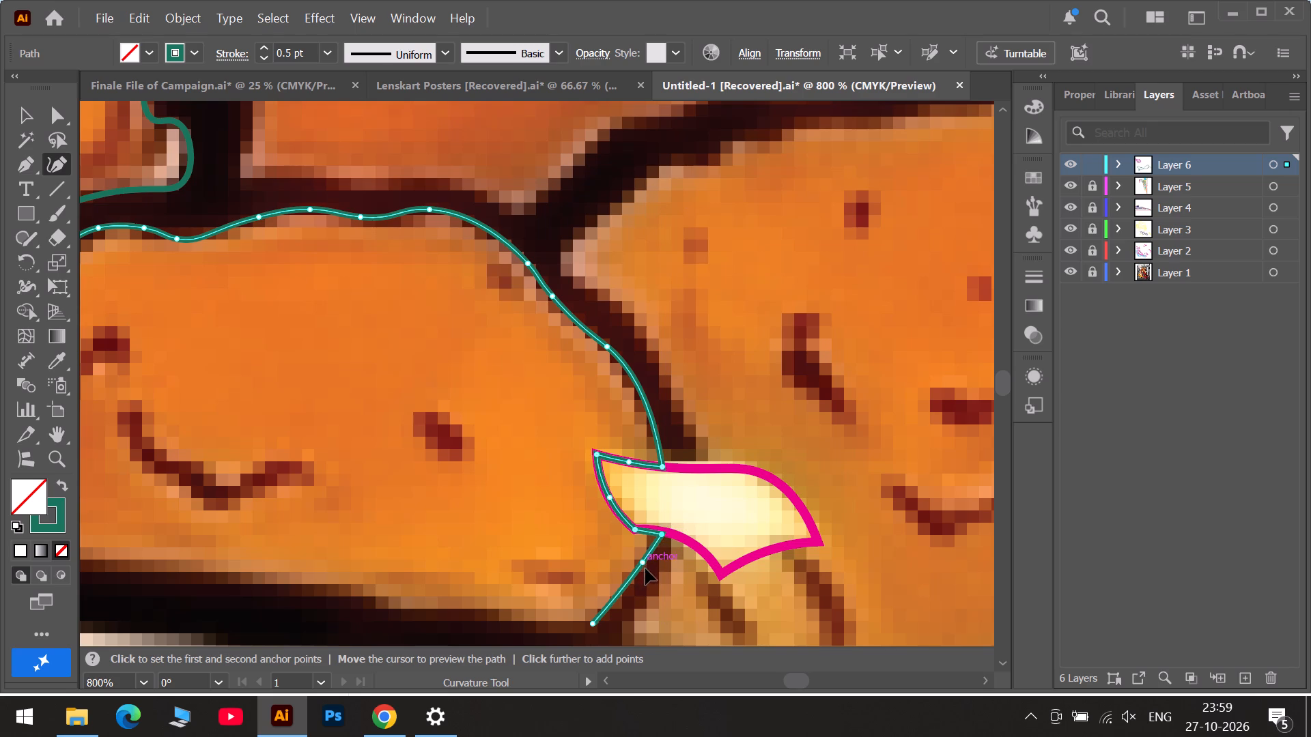
pyautogui.moveTo(645, 568); pyautogui.dragTo(645, 570)
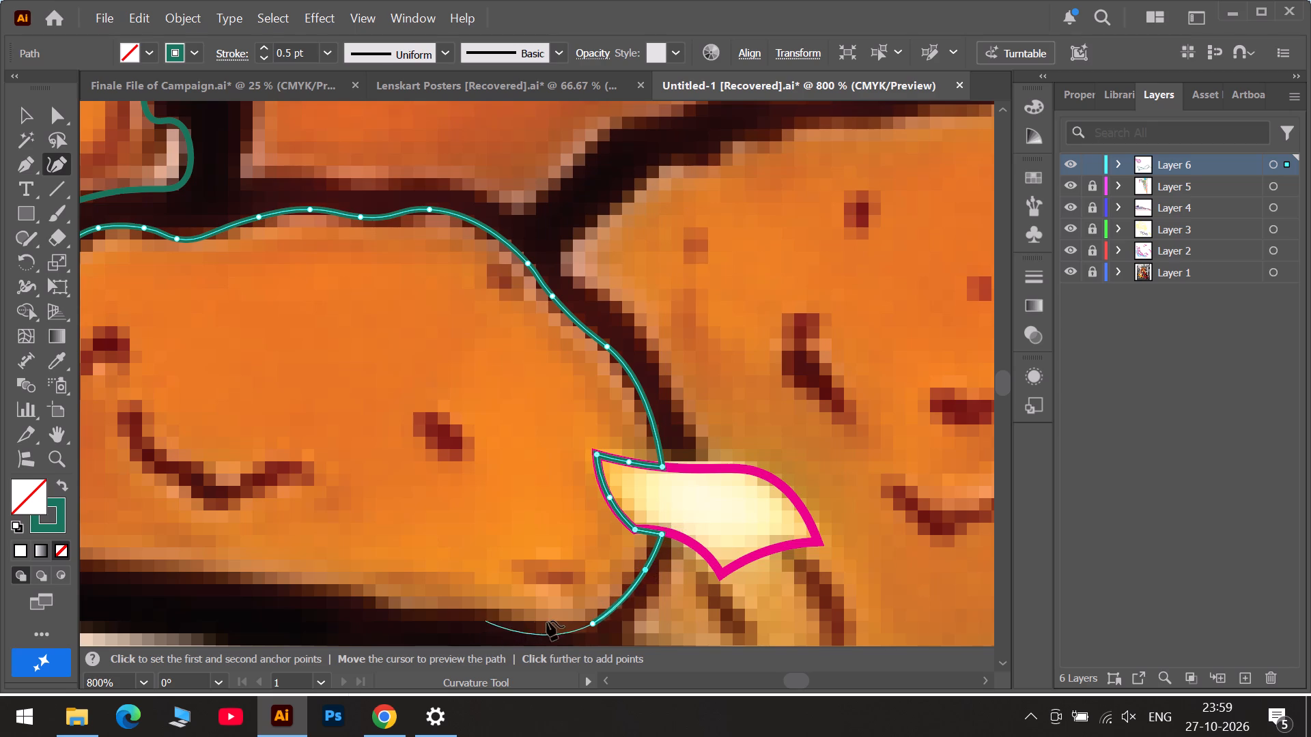
pyautogui.doubleClick(595, 623)
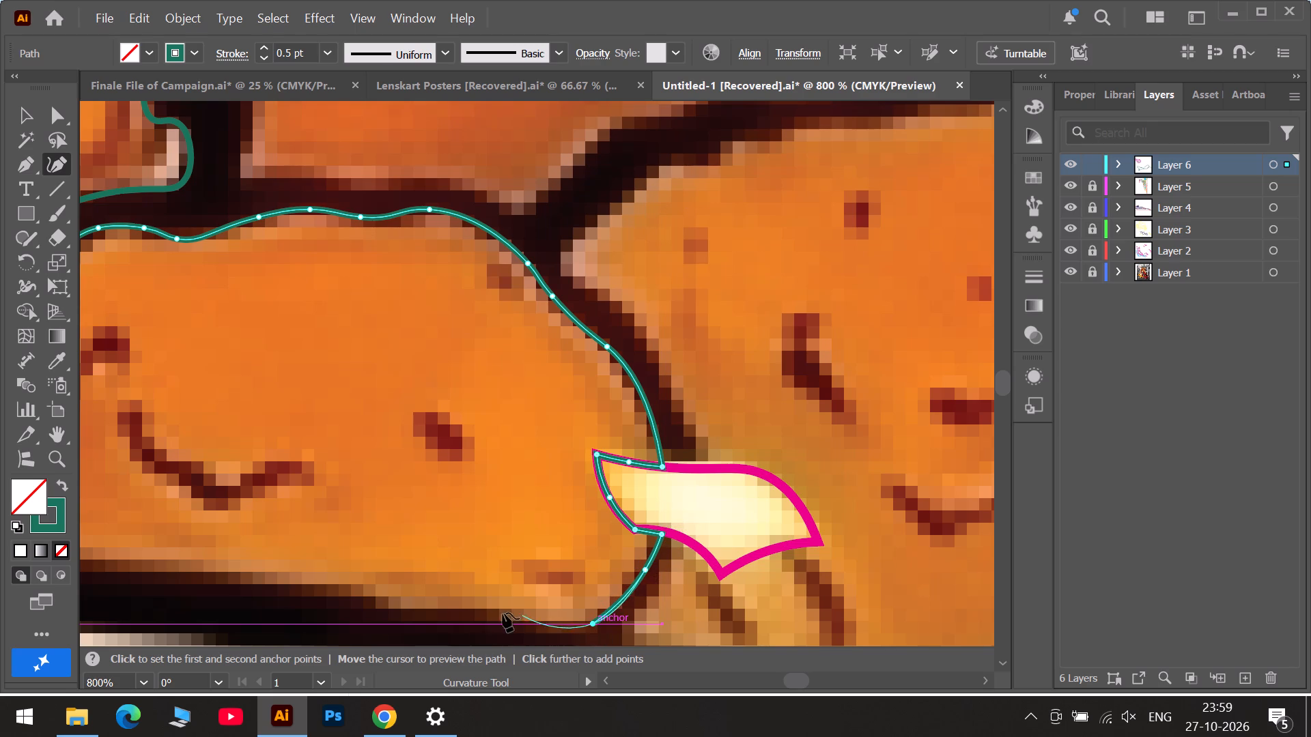
pyautogui.doubleClick(593, 622)
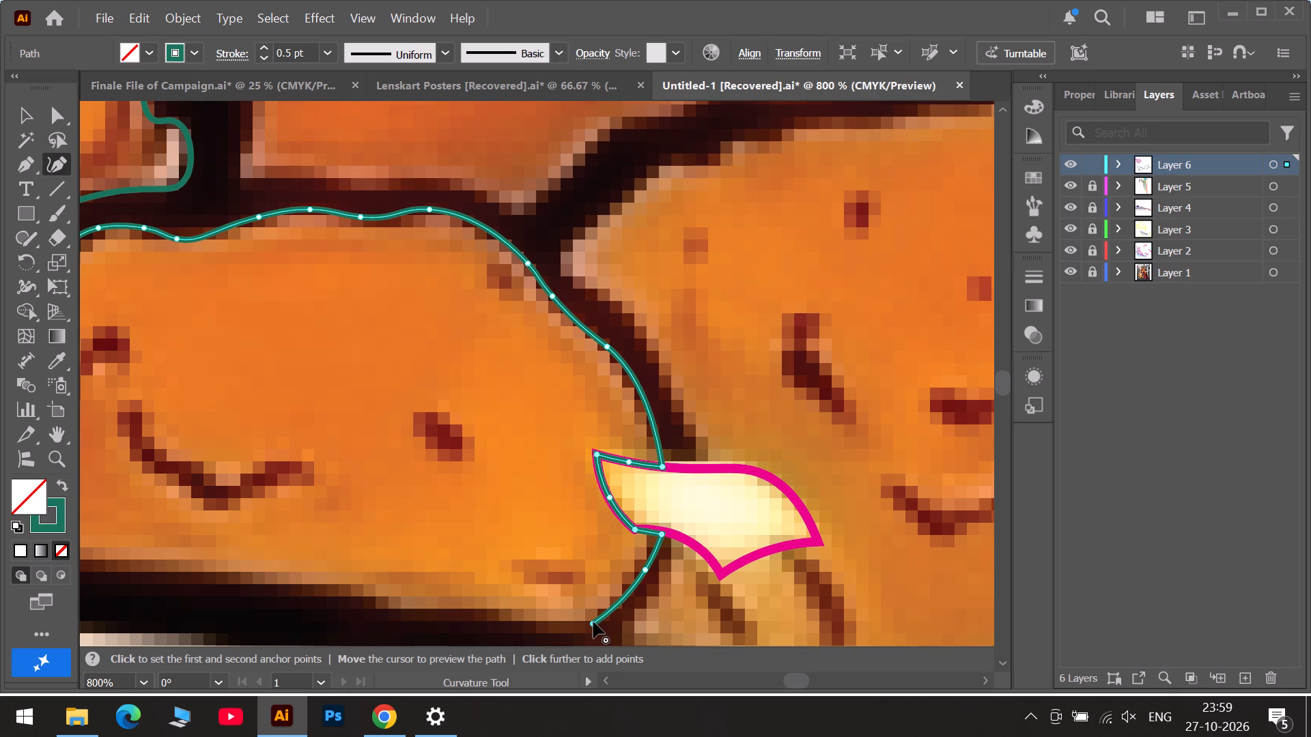
# Trace the piece's bottom edge from the sharp corner back to the foot of the dark notch, ending in a corner point.
pyautogui.click(440, 615)
pyautogui.click(757, 689)
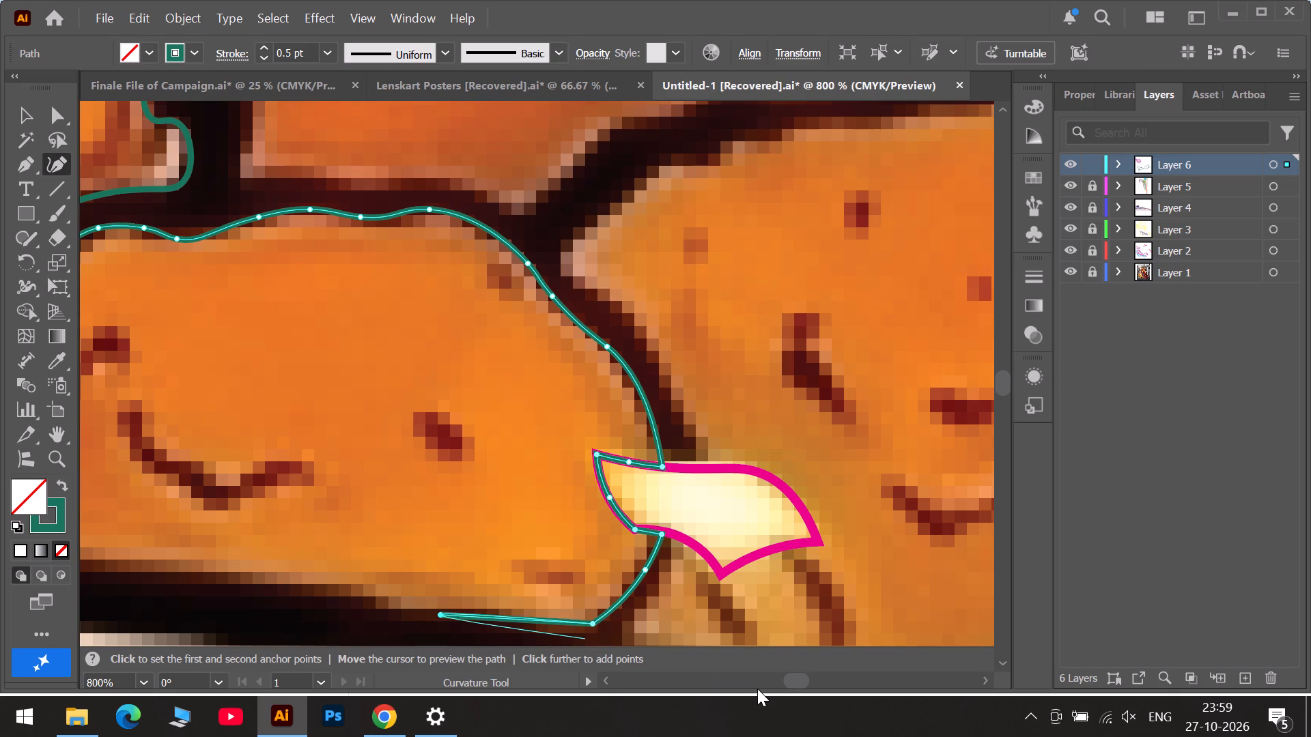
pyautogui.click(760, 680)
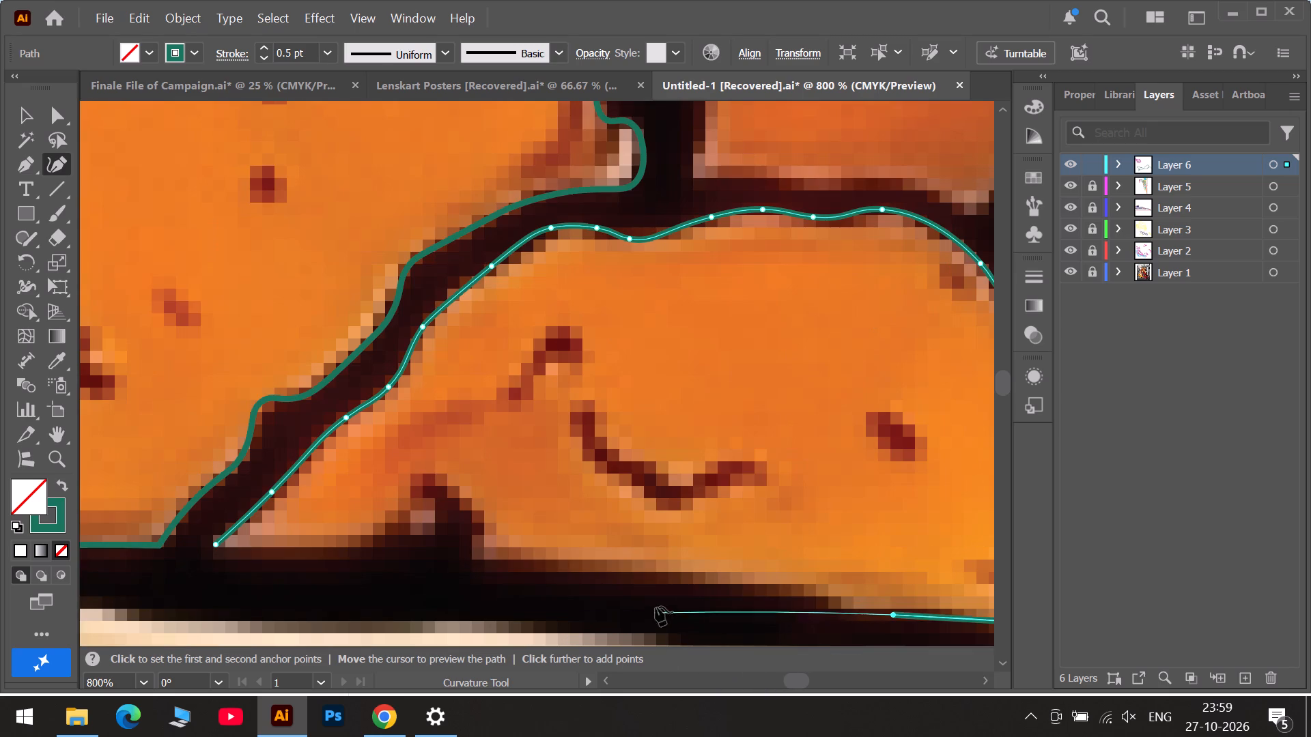
pyautogui.click(785, 588)
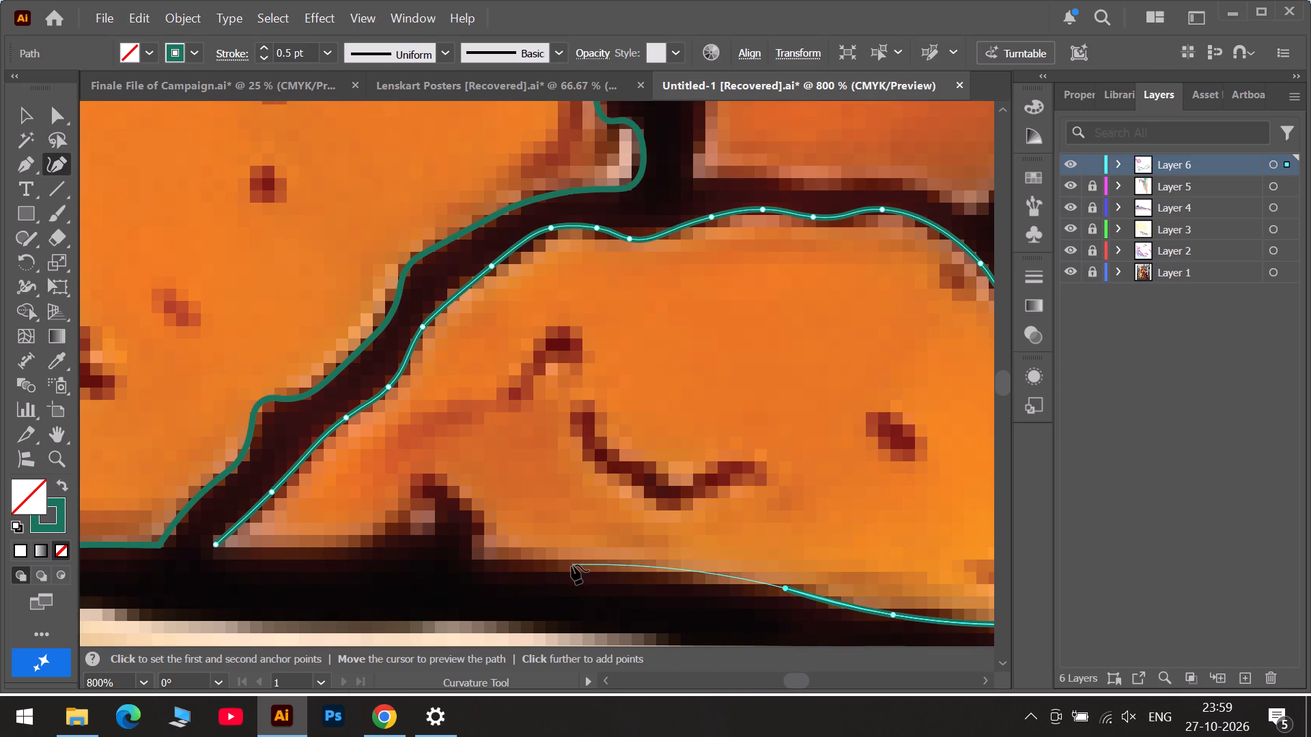
pyautogui.click(580, 566)
pyautogui.tripleClick(474, 565)
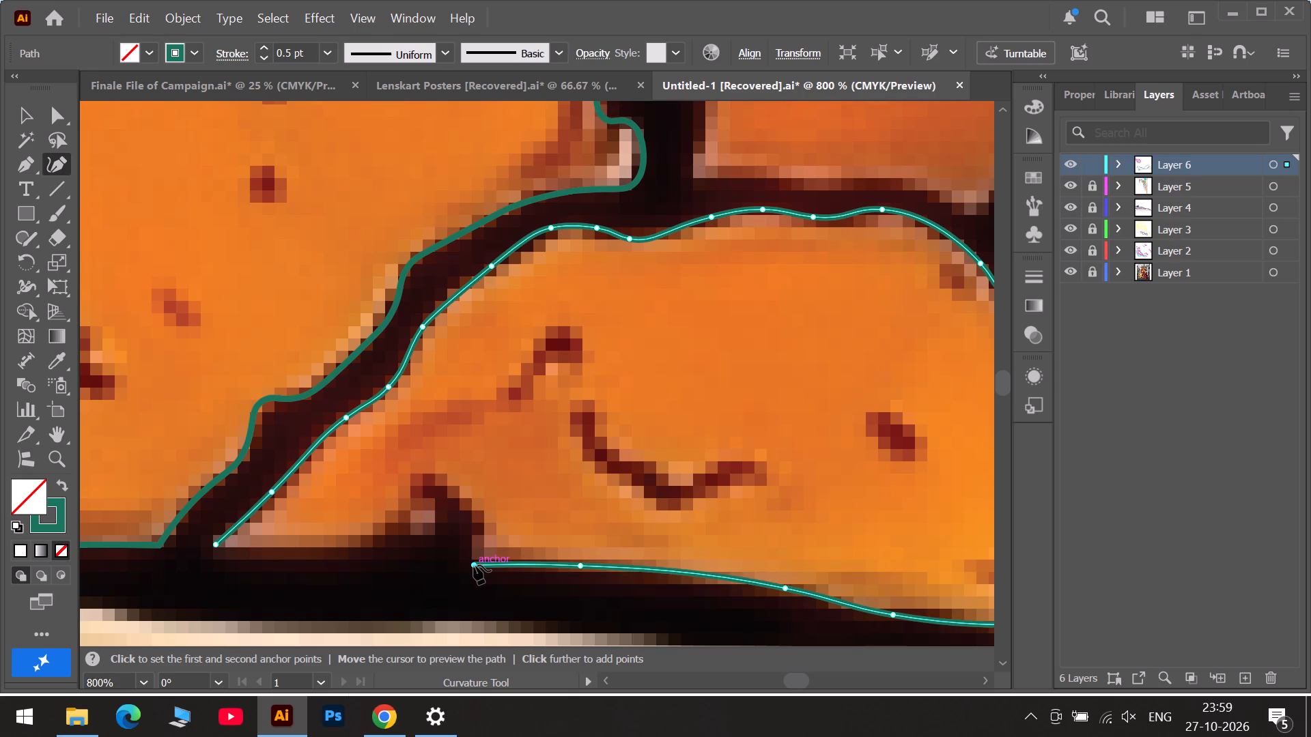
# Trace the notch's outer curve up to its pointed tip and nudge the middle point onto the dark edge.
pyautogui.click(474, 531)
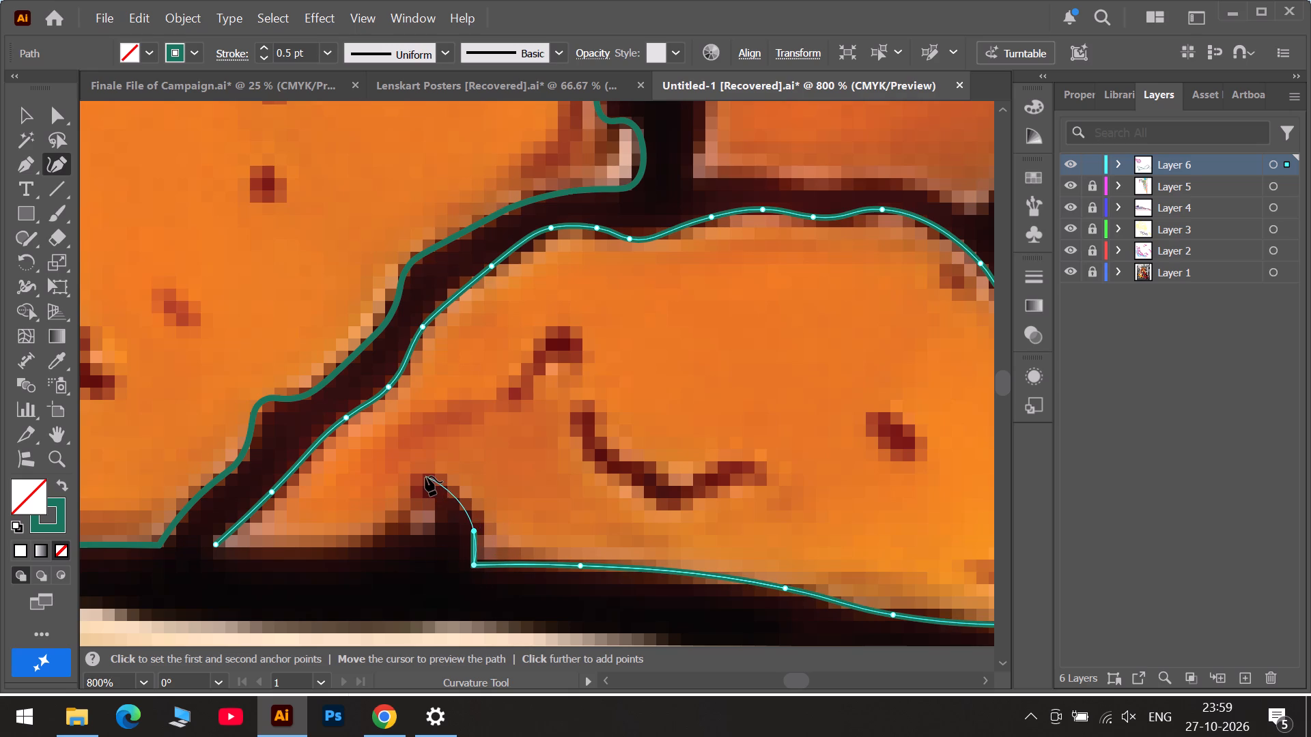
pyautogui.click(419, 477)
pyautogui.moveTo(475, 530); pyautogui.dragTo(475, 521)
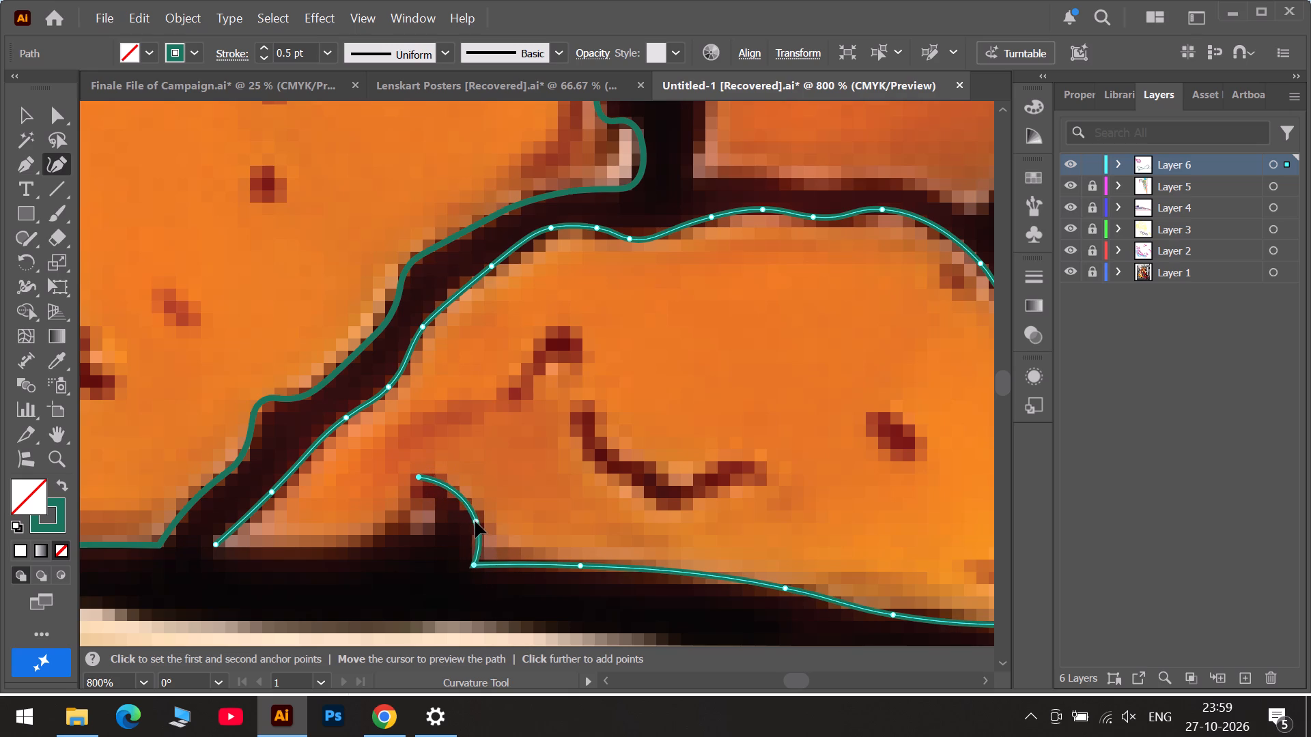
pyautogui.moveTo(475, 521); pyautogui.dragTo(474, 521)
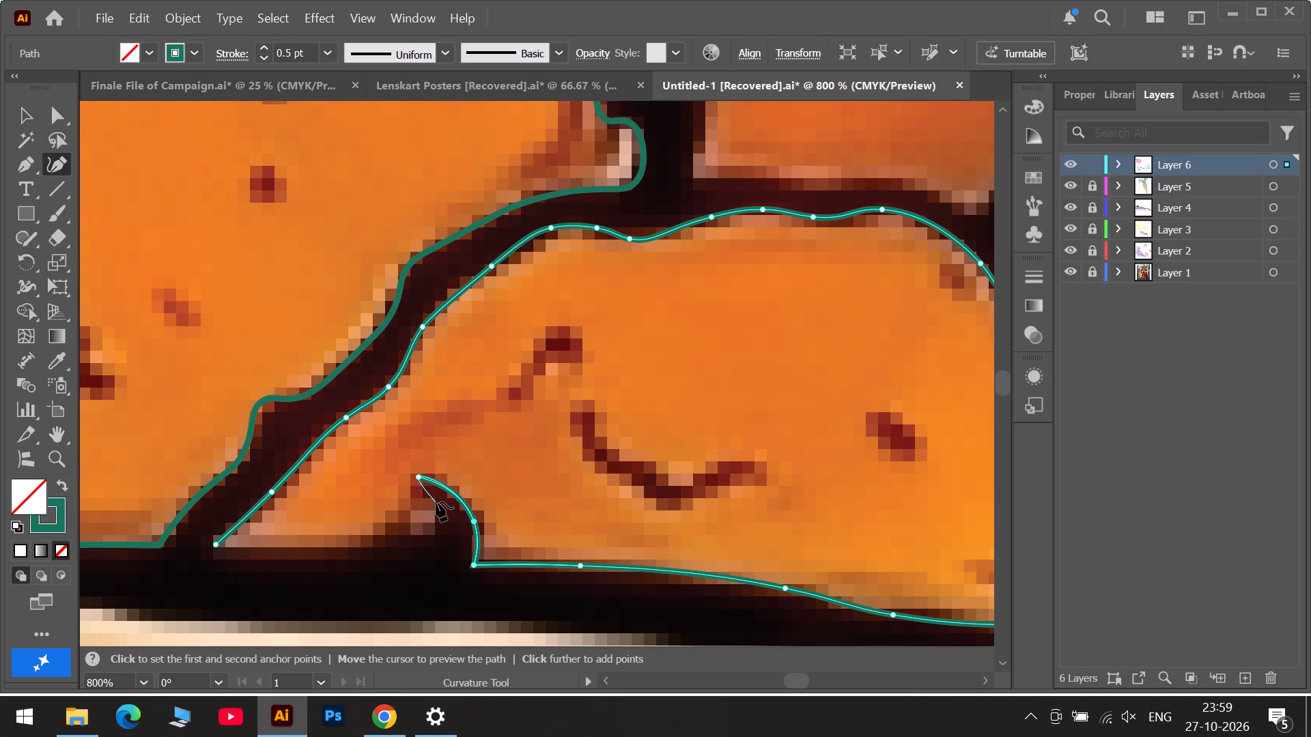
# Trace down the notch's inner side and around the small bump beside it, making both points at its base corners.
pyautogui.click(436, 502)
pyautogui.click(435, 535)
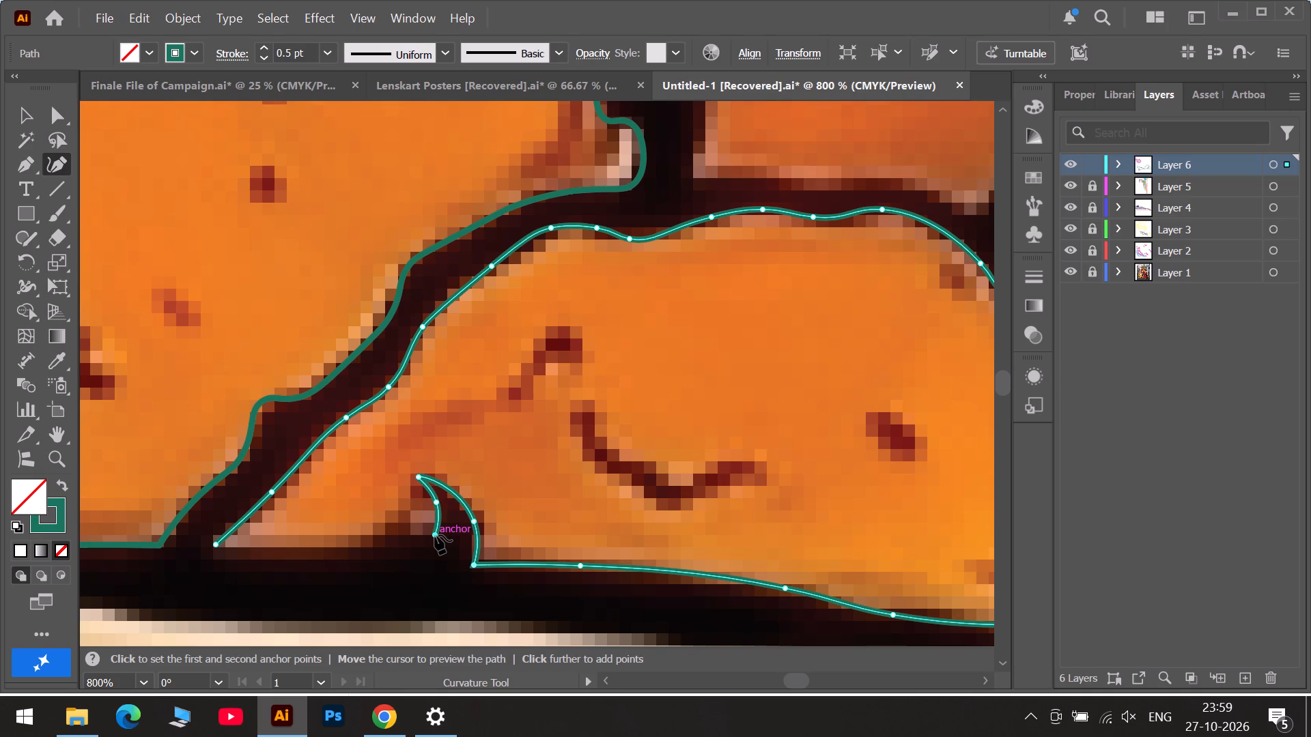
pyautogui.click(435, 535)
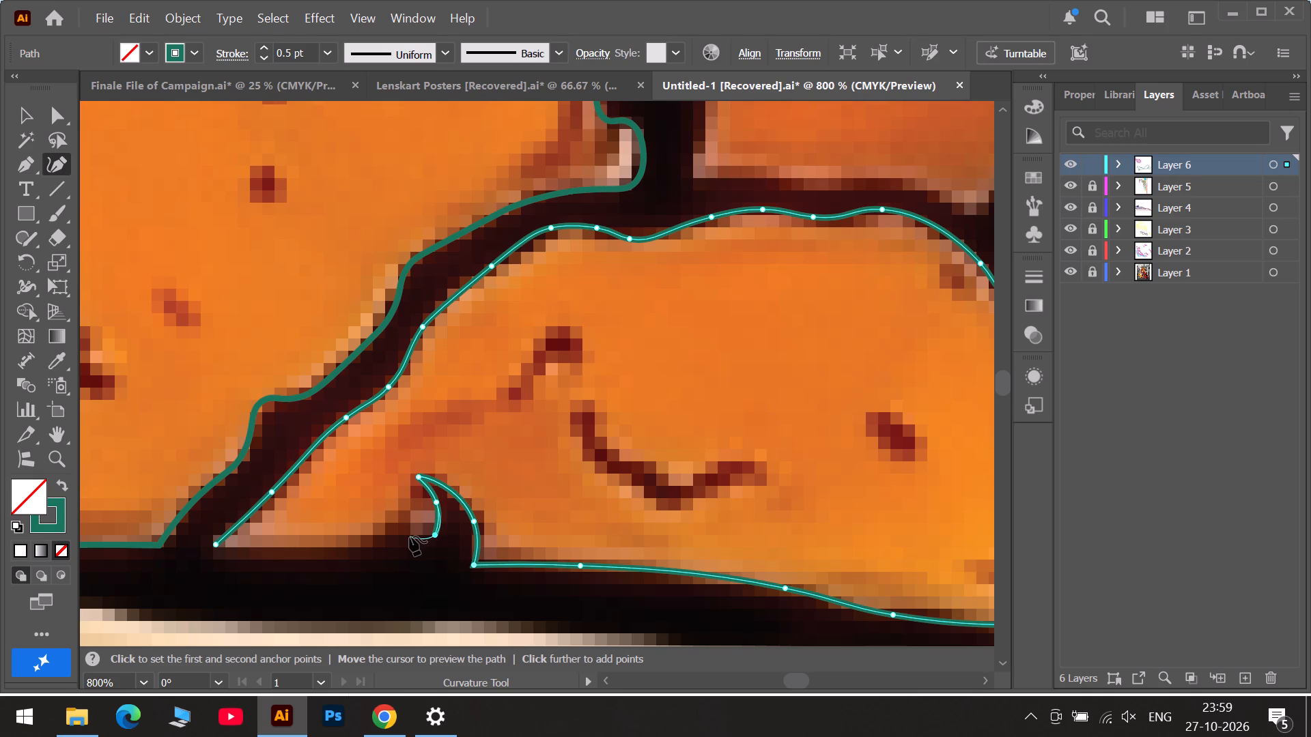
pyautogui.click(410, 536)
pyautogui.doubleClick(437, 536)
pyautogui.click(410, 511)
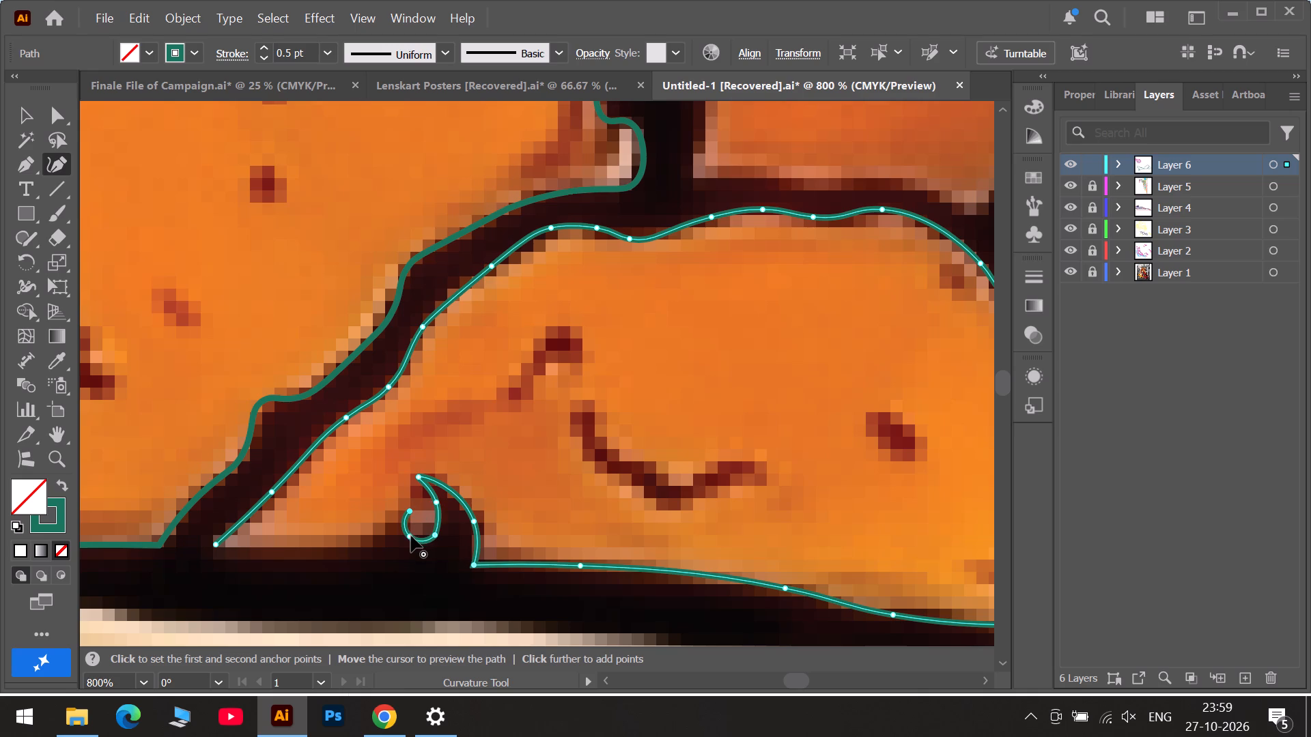
pyautogui.doubleClick(411, 536)
# Continue past the bump to the piece's bottom edge with a corner, close the outline at its starting tip, and toggle that point's corner type.
pyautogui.tripleClick(371, 545)
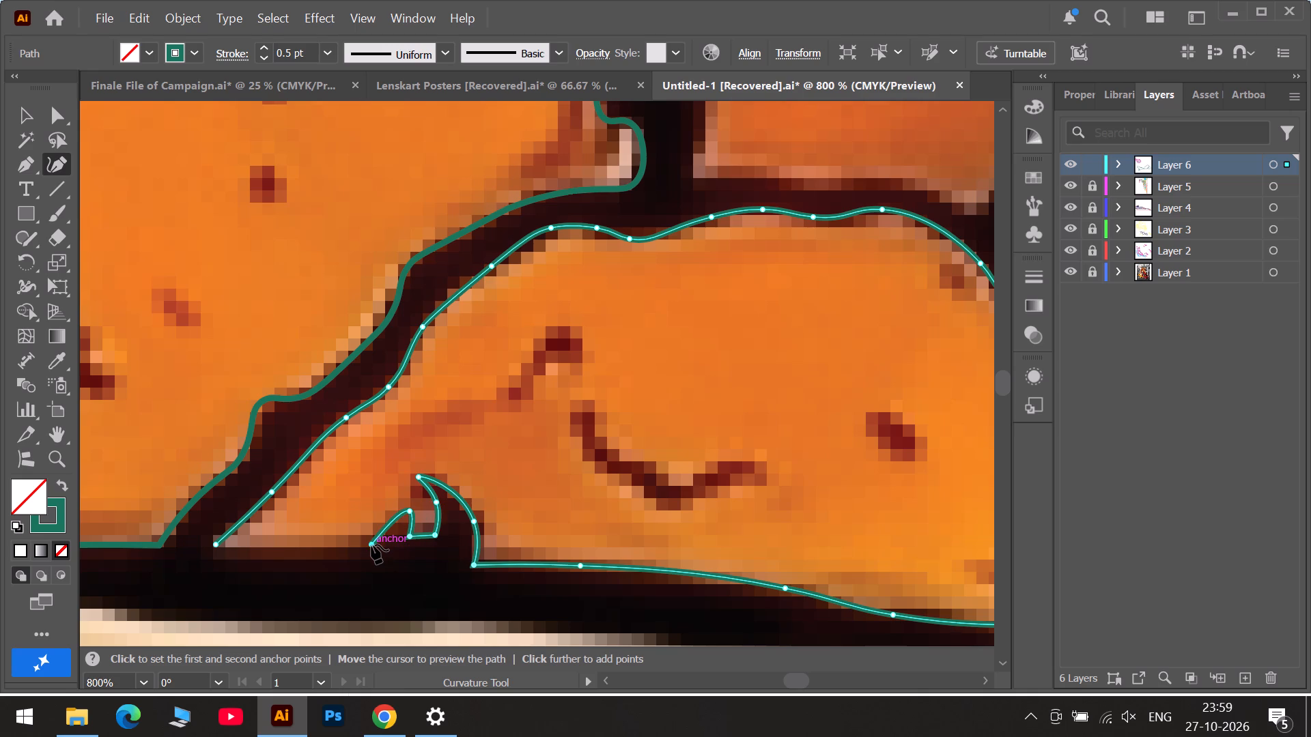
pyautogui.tripleClick(214, 546)
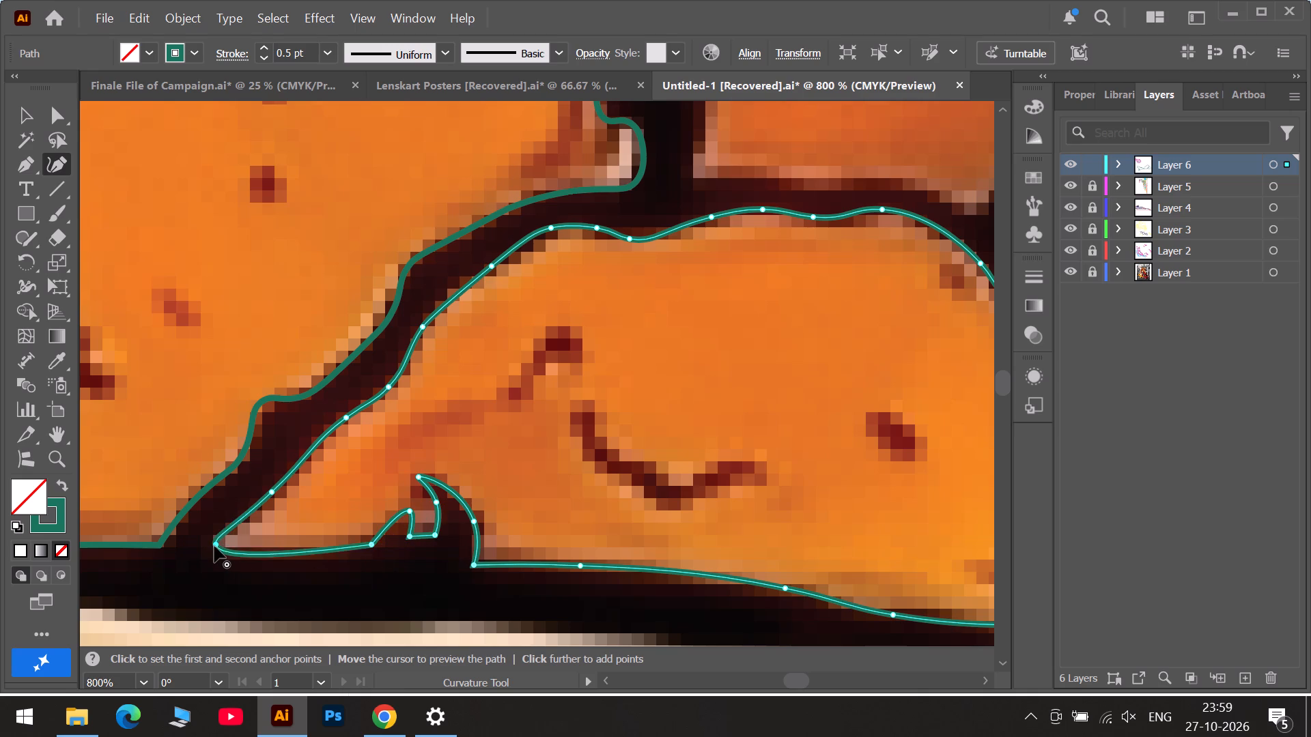
pyautogui.click(214, 546)
pyautogui.doubleClick(214, 546)
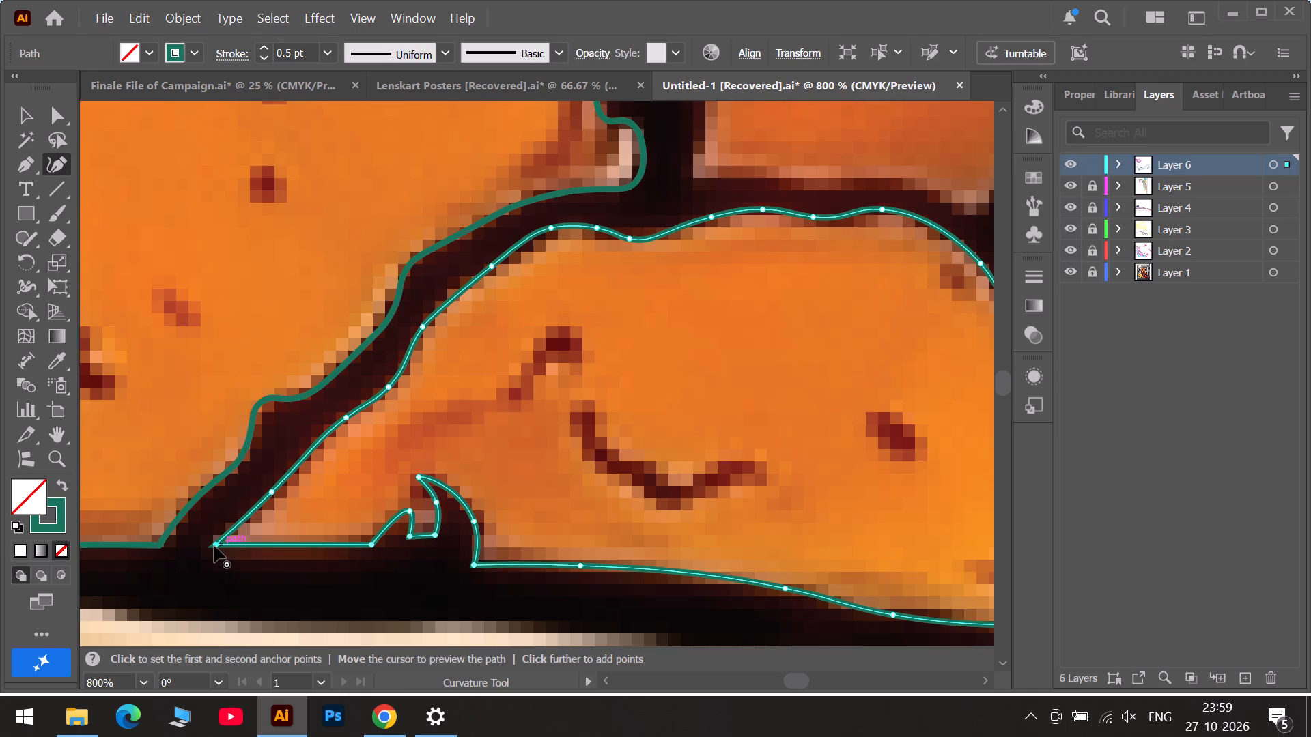
pyautogui.doubleClick(219, 545)
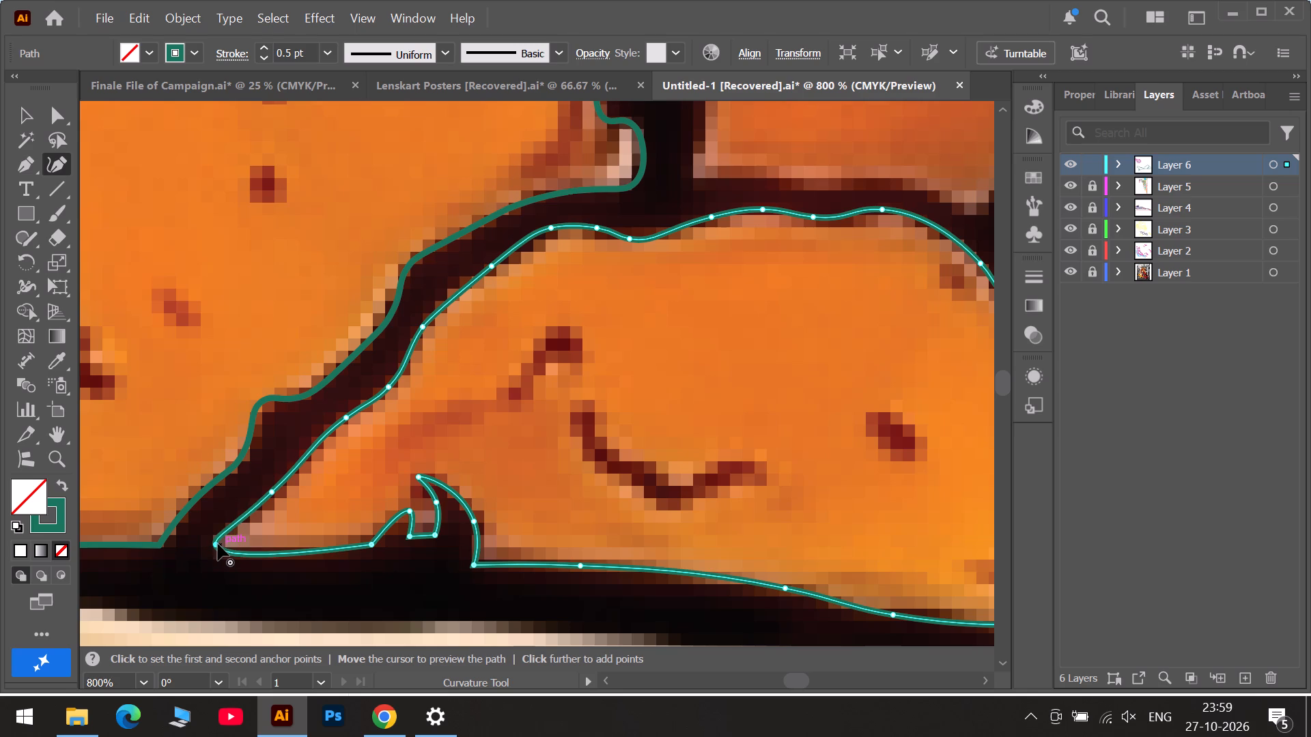
# Add a point on the closing bottom segment and adjust it, the tip and the adjacent slanted-edge point to fit the dark outline.
pyautogui.moveTo(218, 544); pyautogui.dragTo(212, 543)
pyautogui.moveTo(241, 553); pyautogui.dragTo(290, 550)
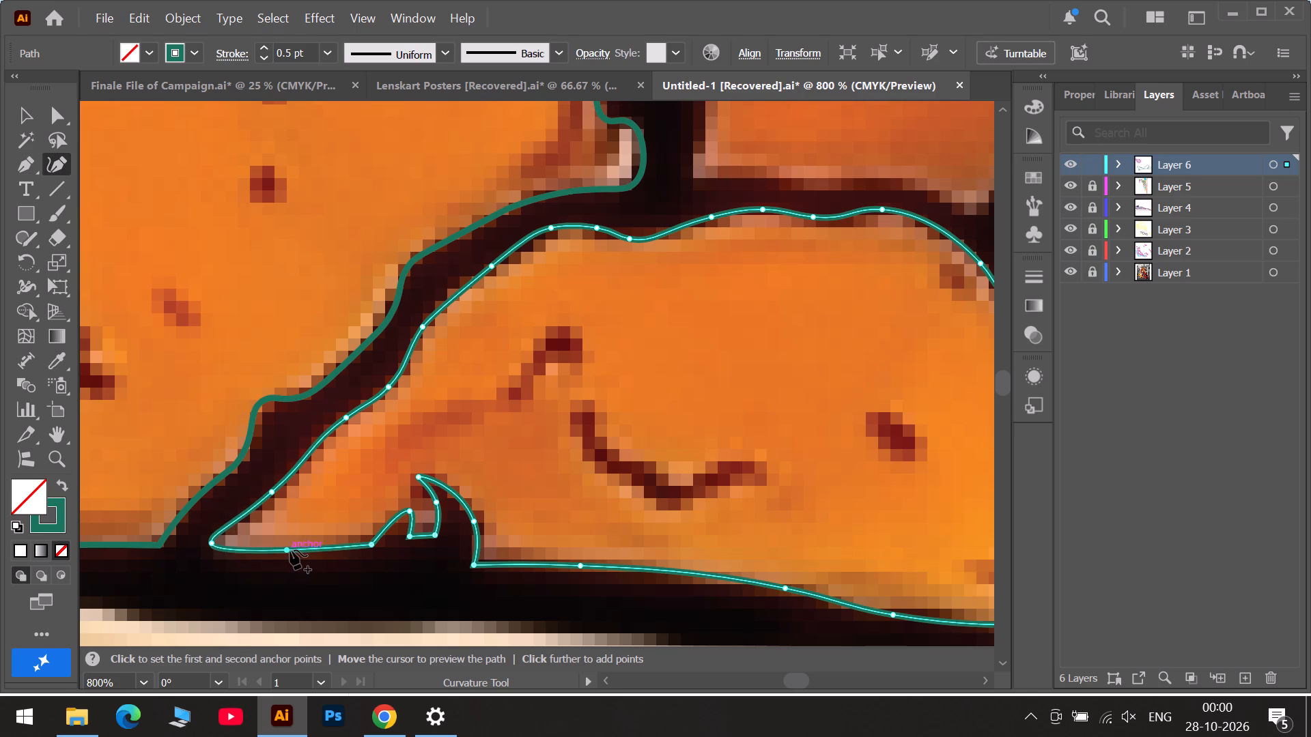
pyautogui.moveTo(290, 550); pyautogui.dragTo(294, 550)
pyautogui.click(212, 543)
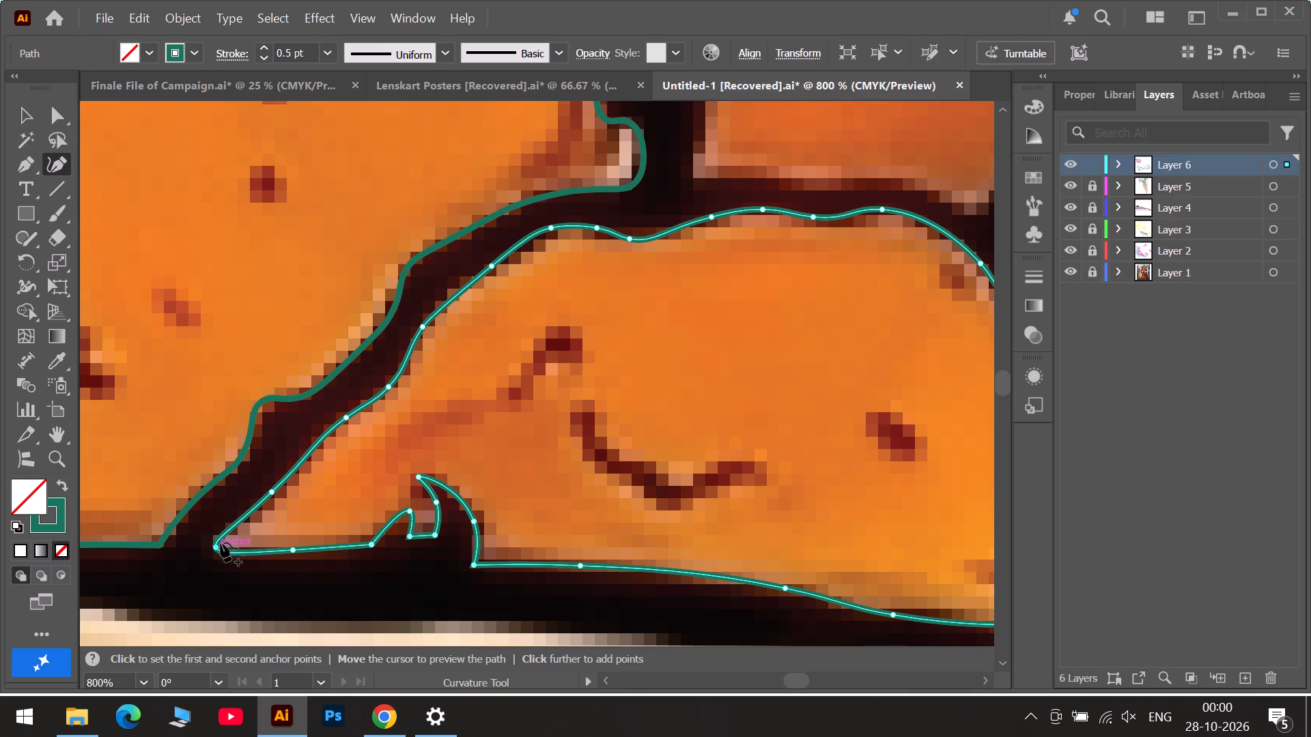
pyautogui.click(273, 493)
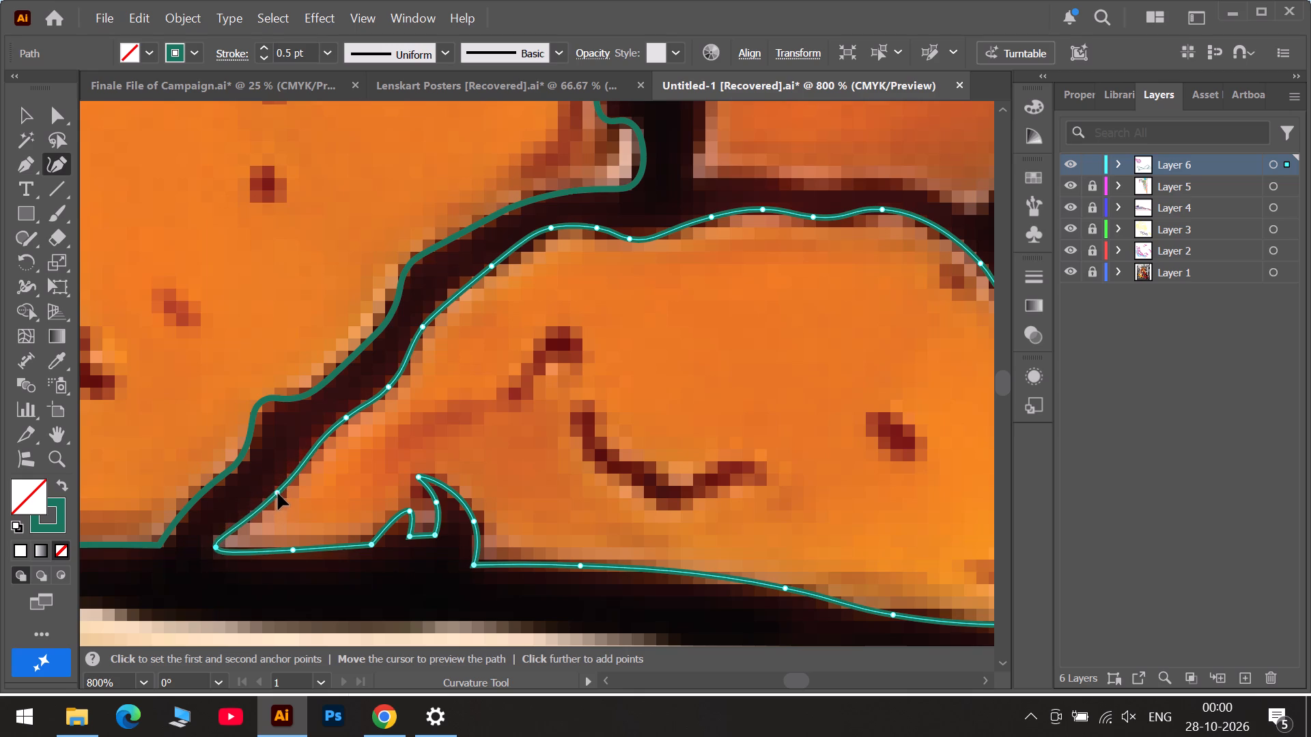
# Start a new outline at the pointed tip of the piece above the cream shape and trace its slanted upper edge to the first small step.
pyautogui.scroll(-4, 589, 502)
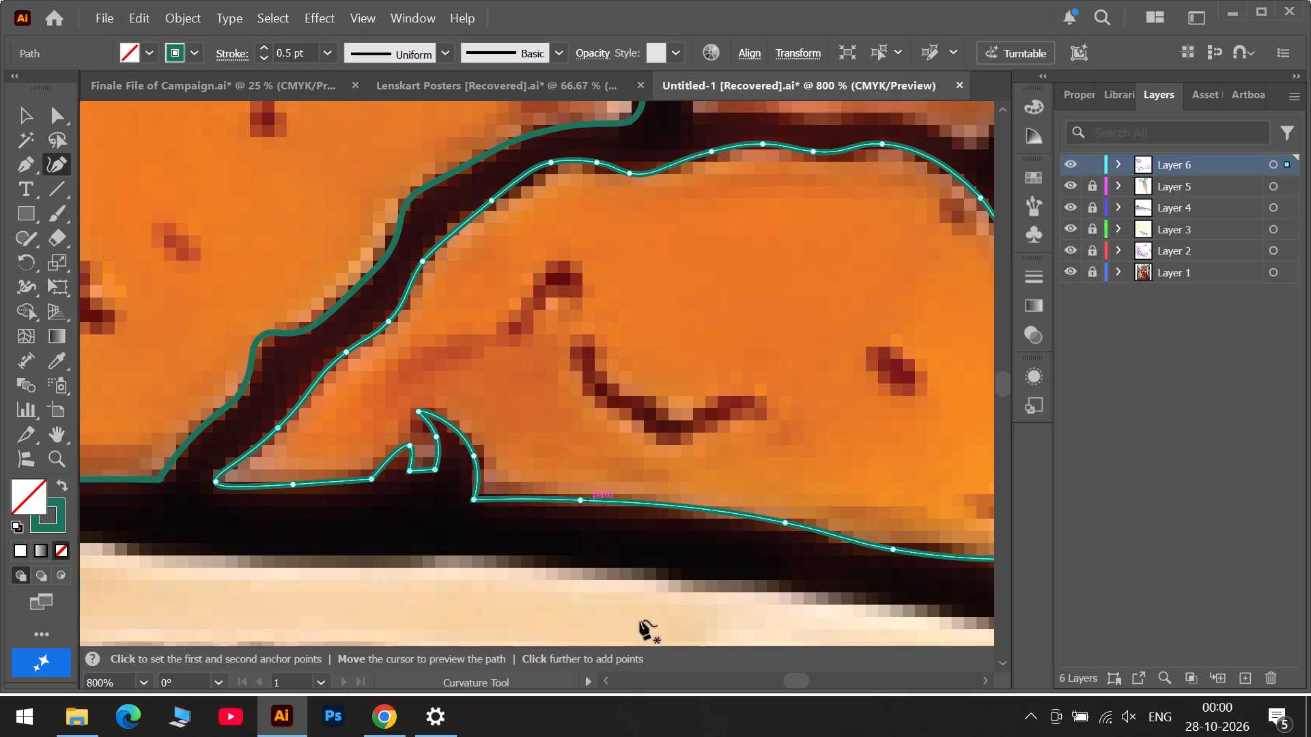
pyautogui.click(855, 677)
pyautogui.click(855, 677)
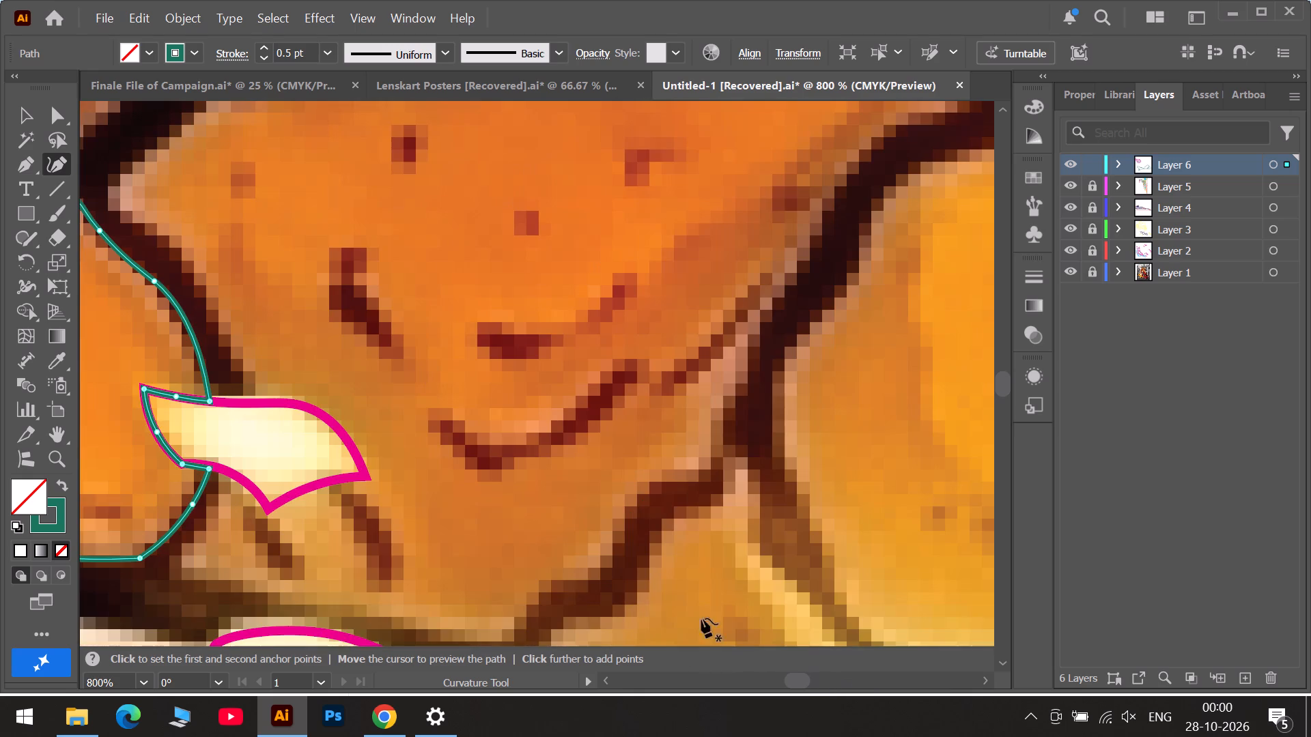
pyautogui.scroll(6, 328, 433)
pyautogui.scroll(6, 210, 354)
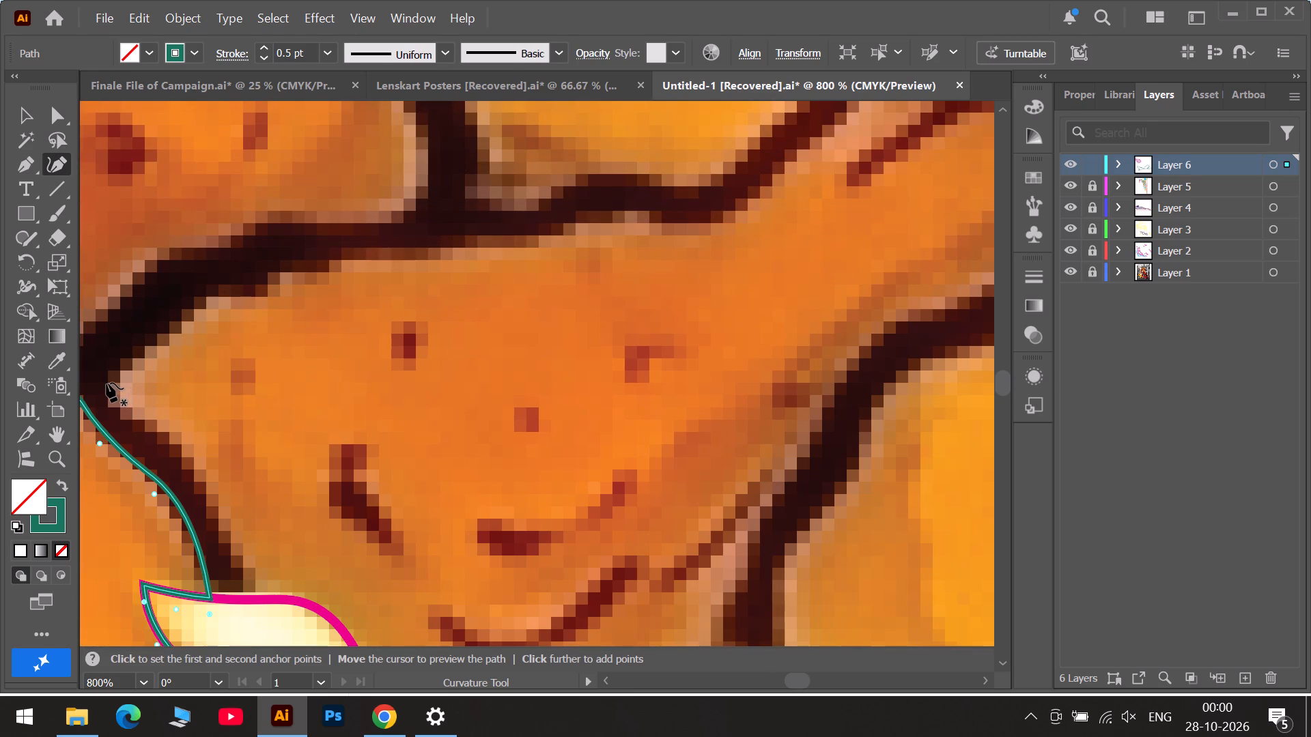
pyautogui.click(107, 383)
pyautogui.click(137, 359)
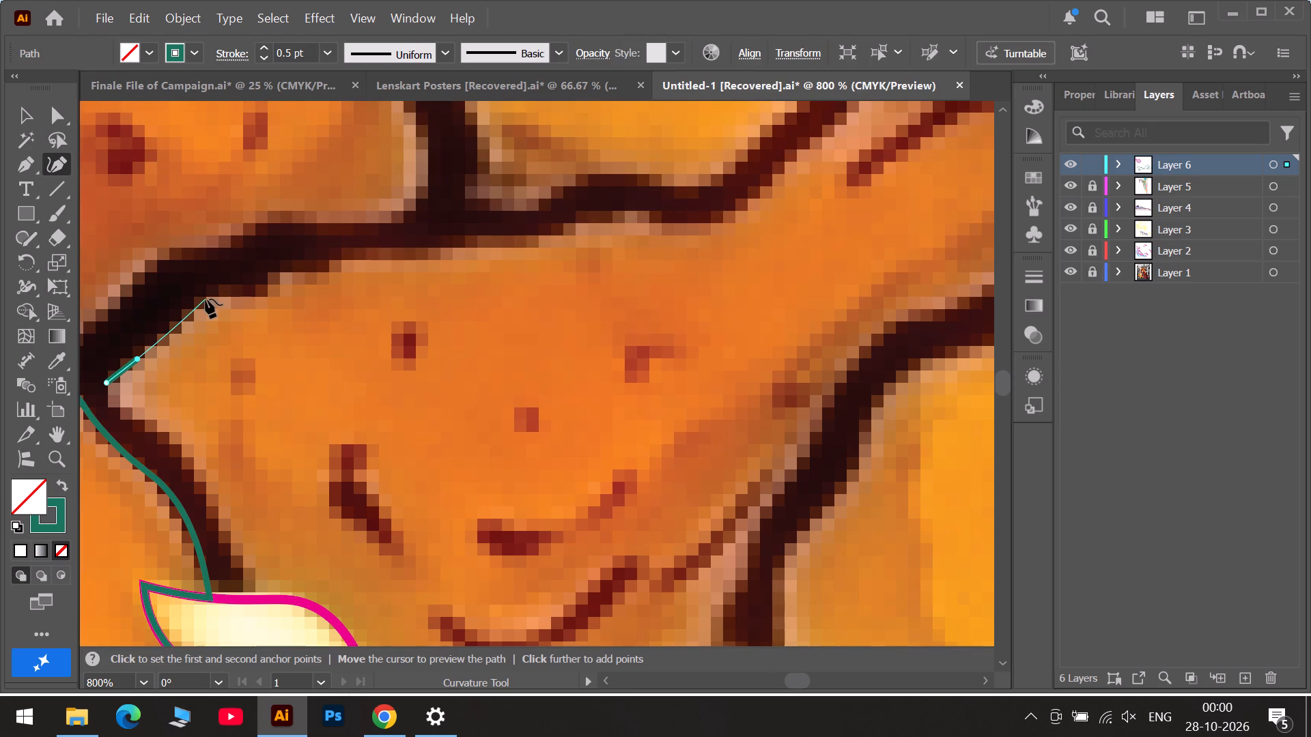
pyautogui.click(206, 297)
pyautogui.click(257, 291)
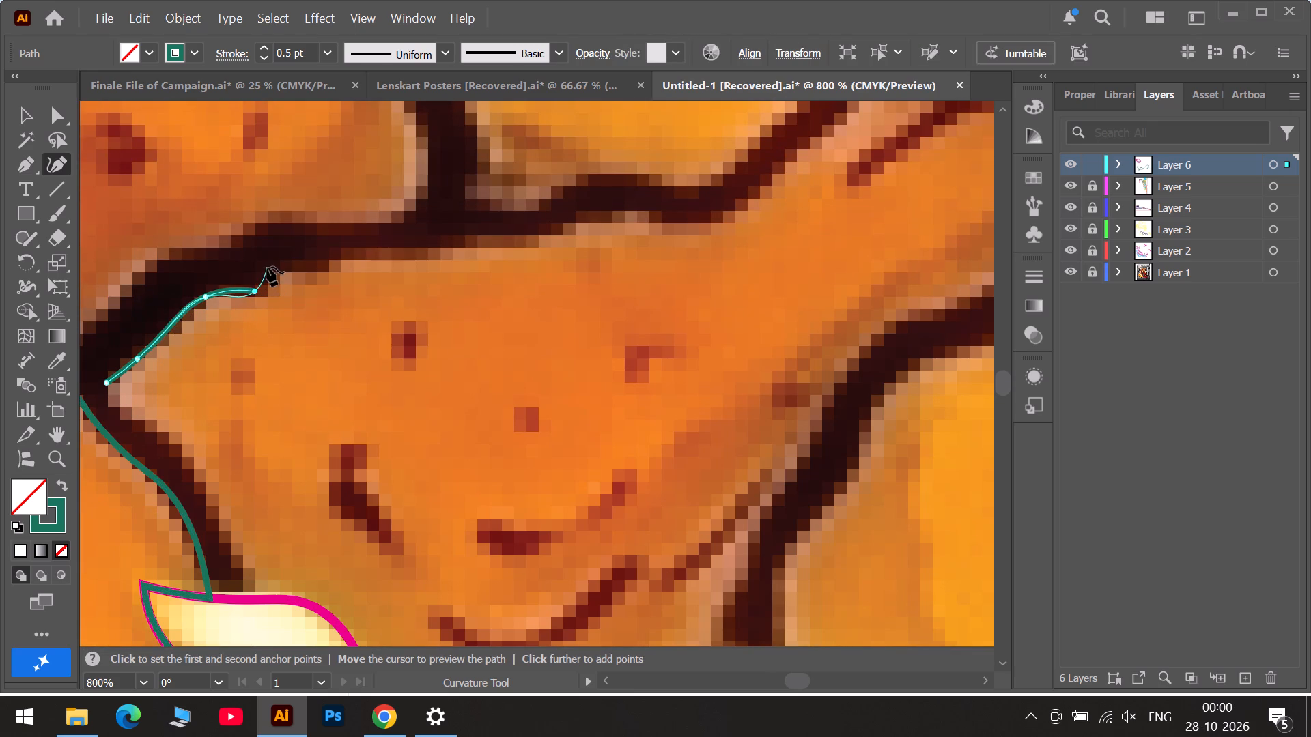
pyautogui.click(235, 291)
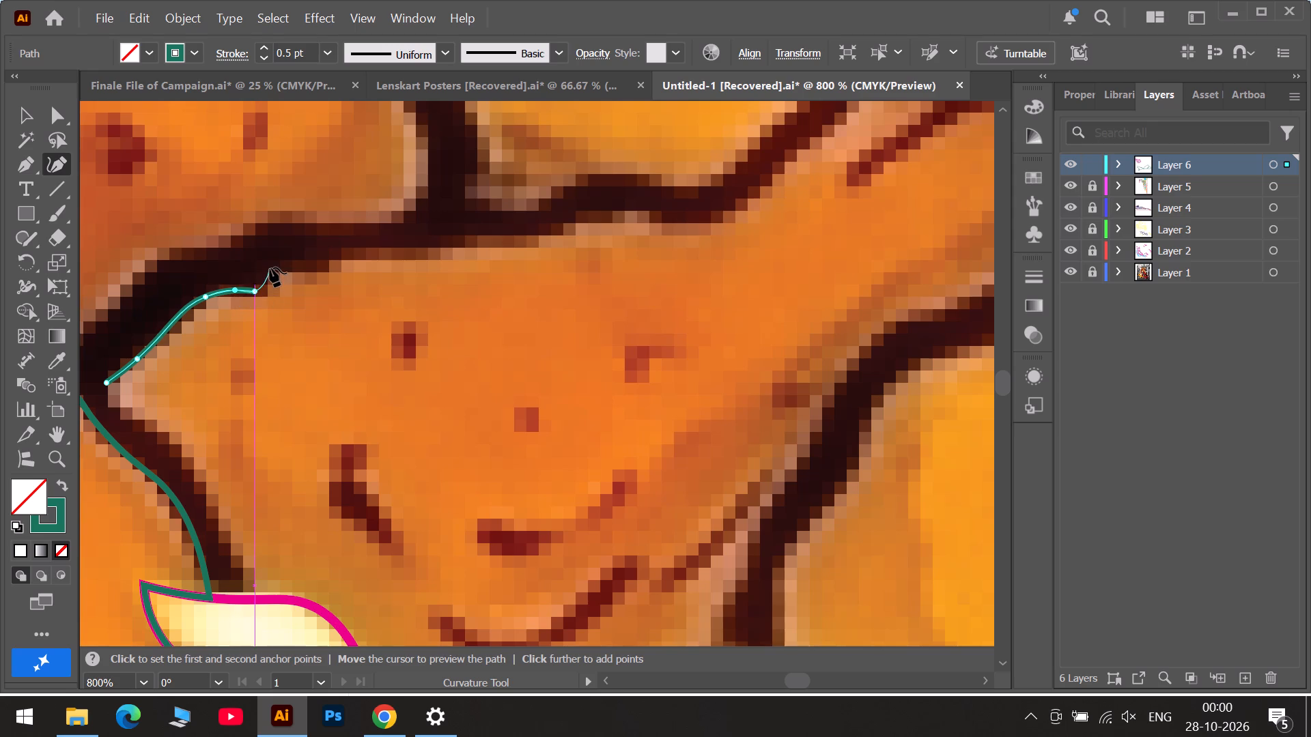
# Trace the two small steps along the piece's upper edge, adding mid-curve points and lowering the second step's top point onto the dark edge.
pyautogui.click(270, 268)
pyautogui.click(329, 270)
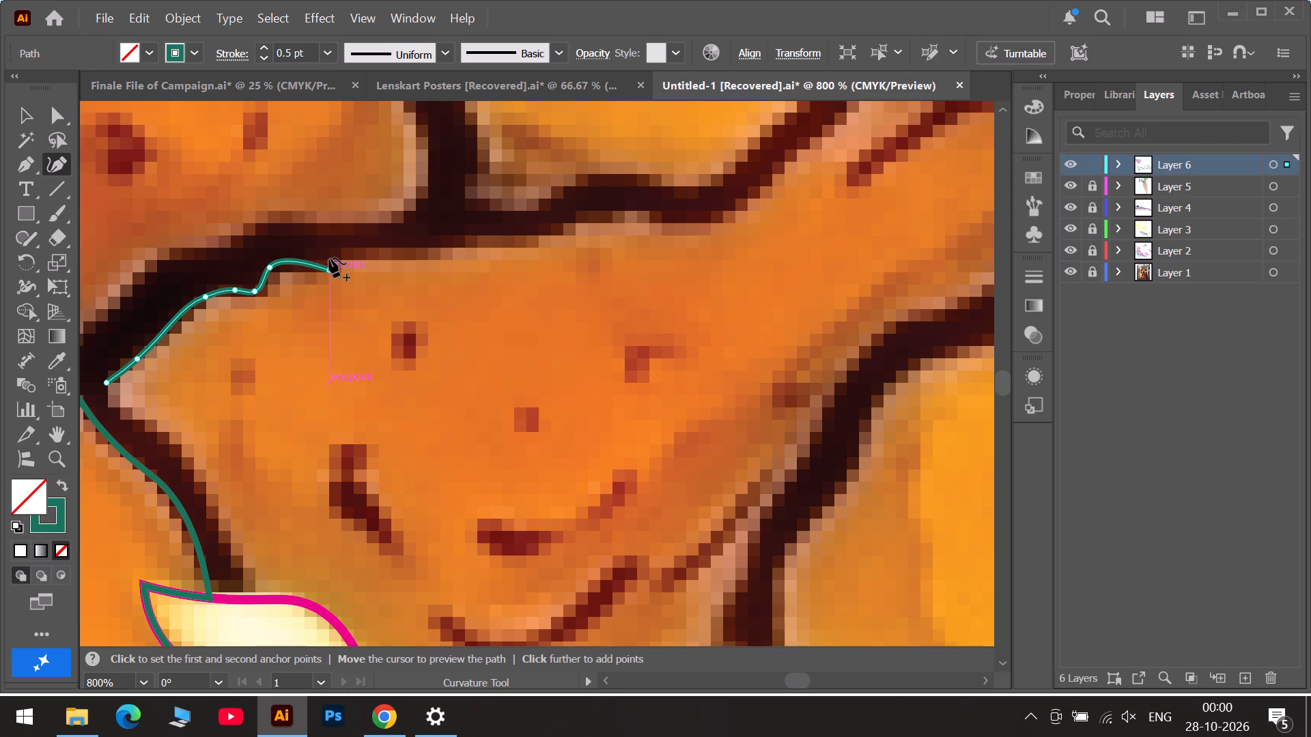
pyautogui.click(300, 263)
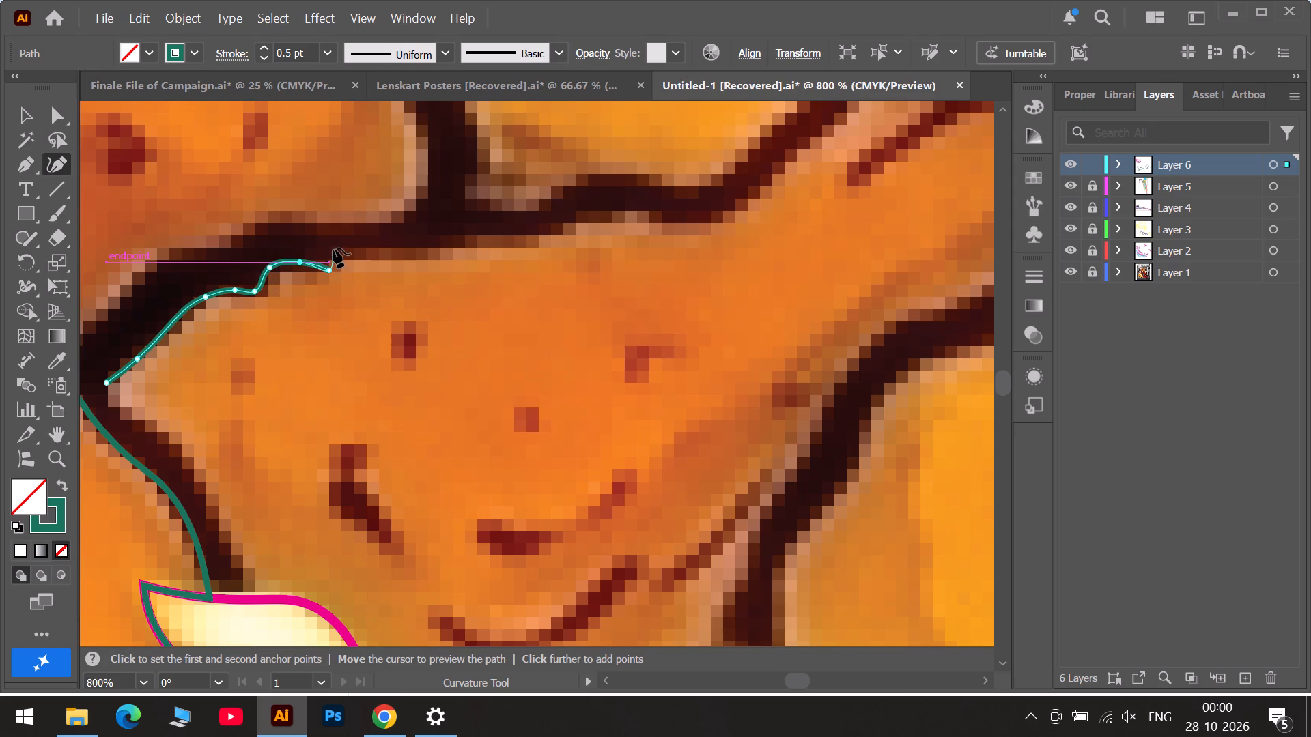
pyautogui.click(333, 248)
pyautogui.click(426, 254)
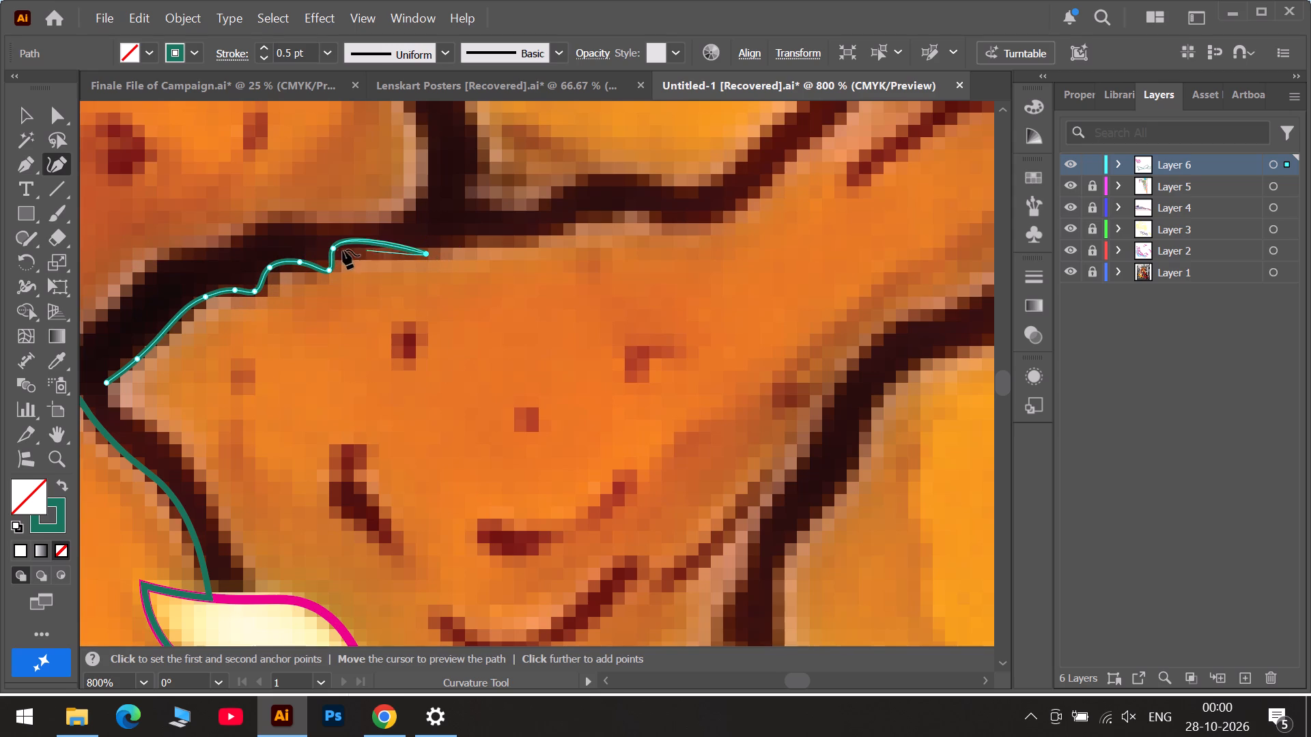
pyautogui.moveTo(331, 246); pyautogui.dragTo(330, 255)
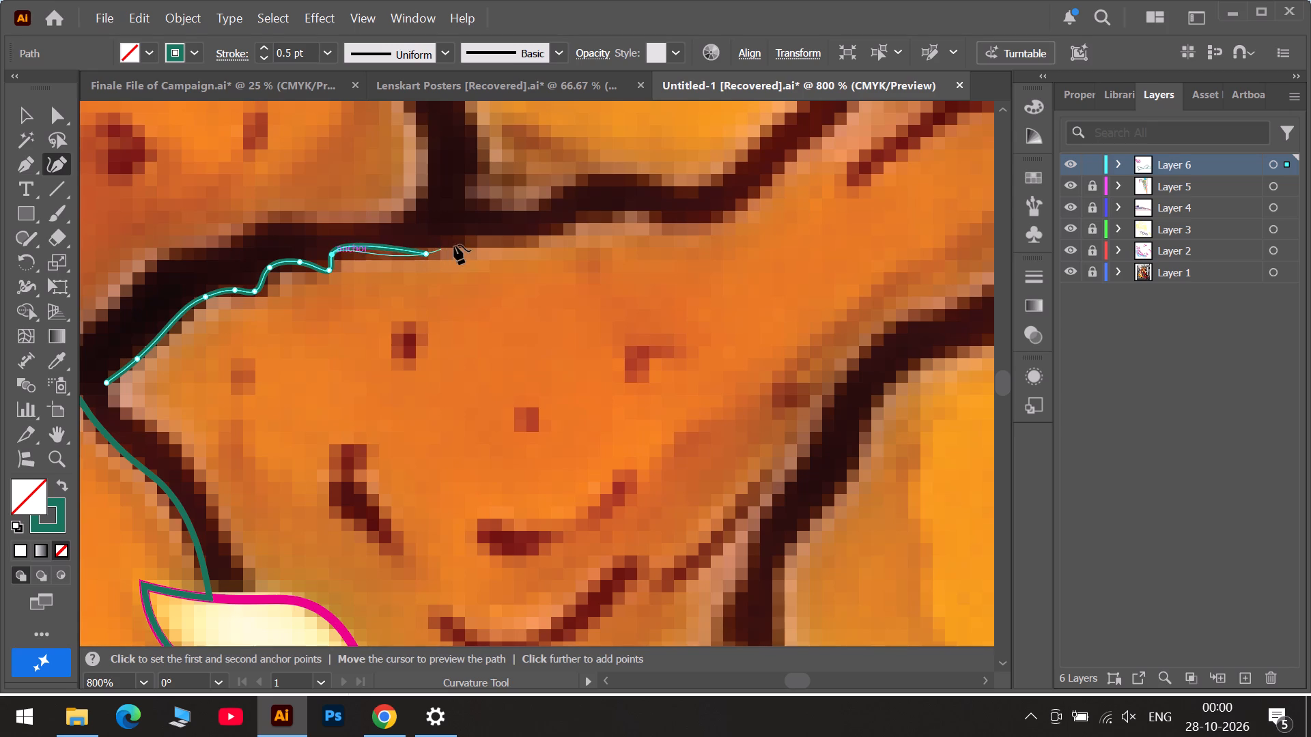
pyautogui.click(372, 245)
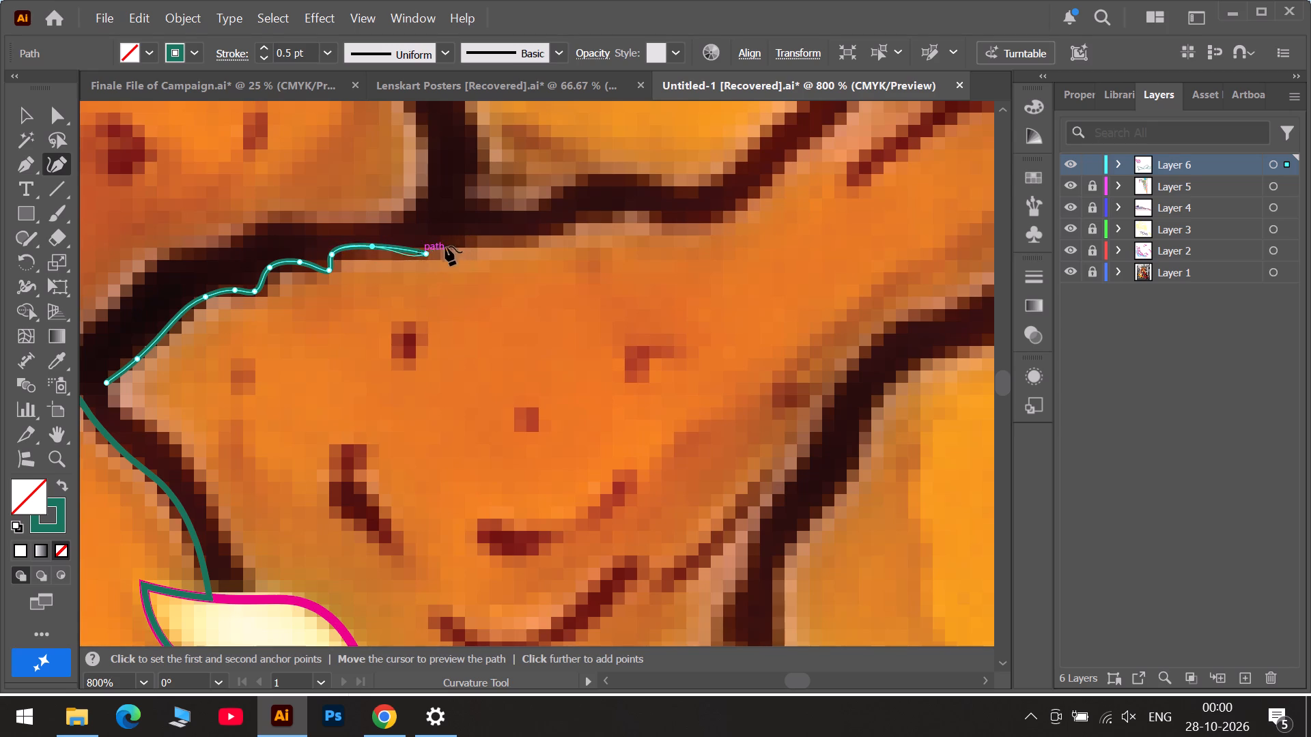
# Continue the outline along the wavy upper edge, through the dip, and up the slope towards the narrow end's hump.
pyautogui.click(475, 235)
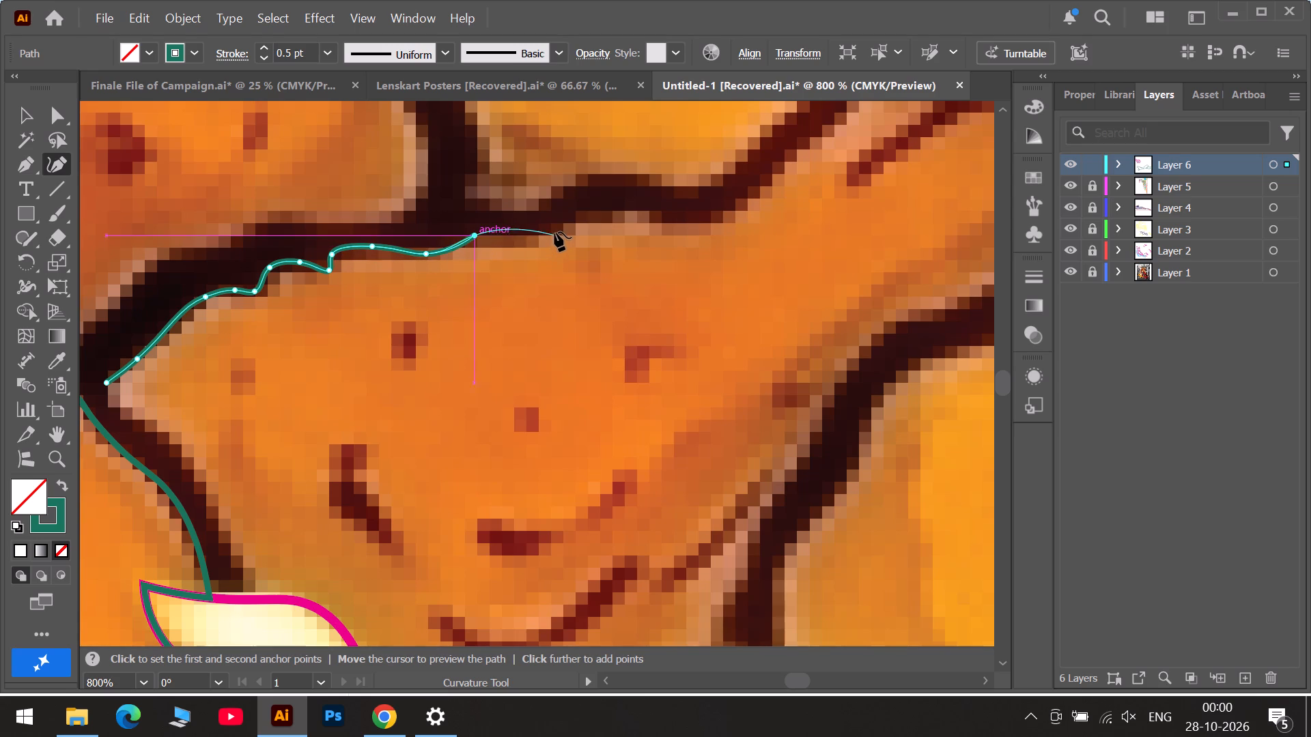
pyautogui.click(554, 231)
pyautogui.click(584, 210)
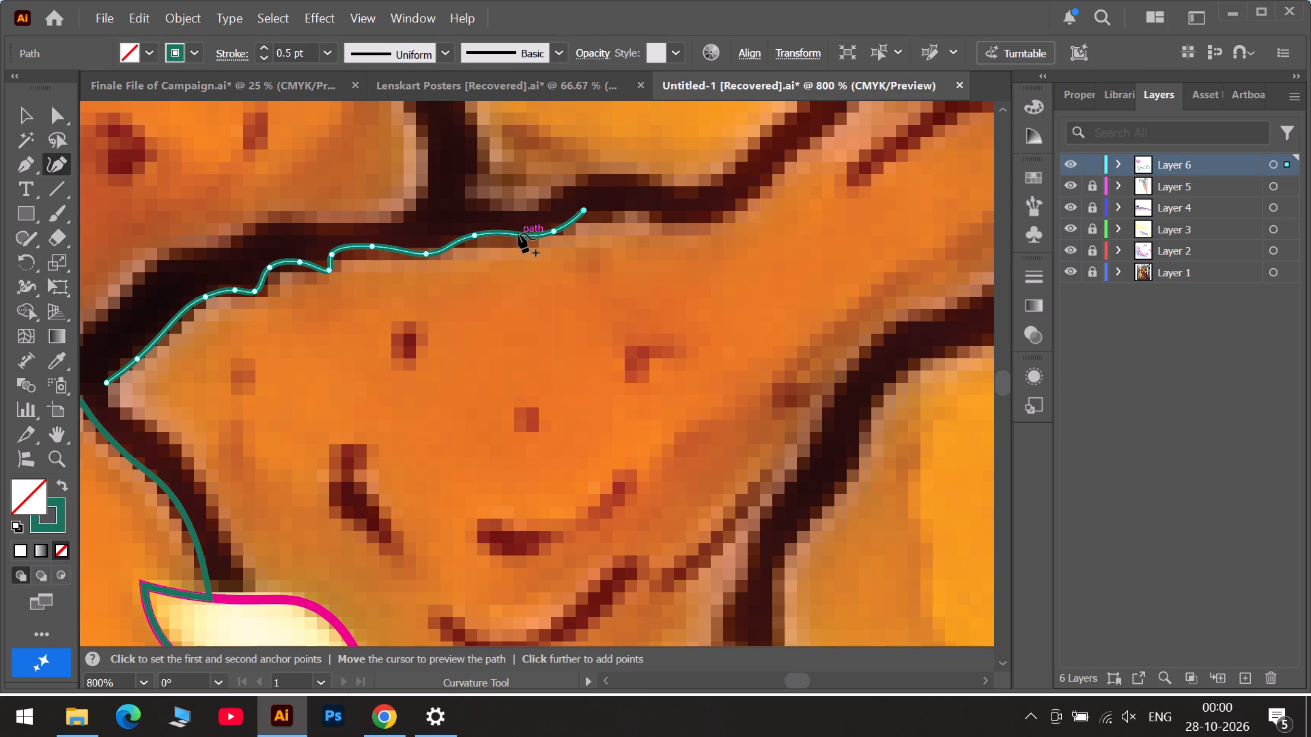
pyautogui.click(664, 222)
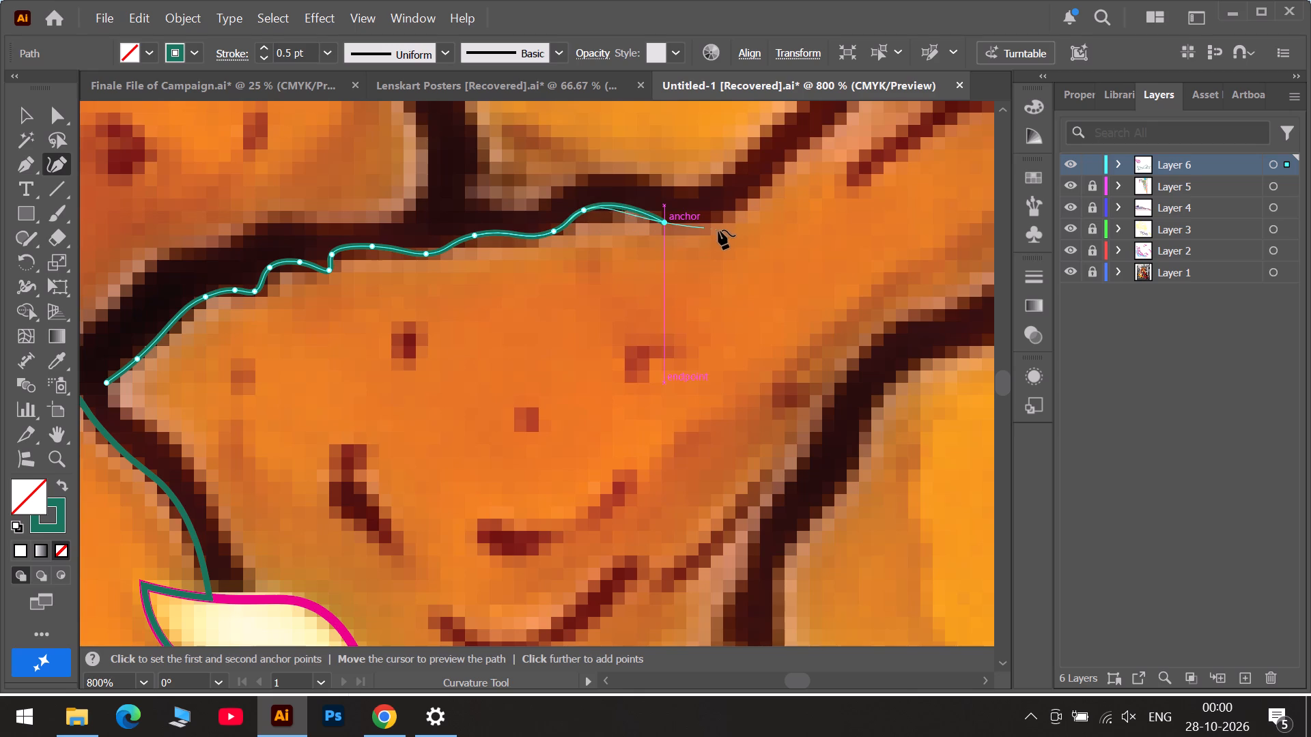
pyautogui.scroll(5, 720, 231)
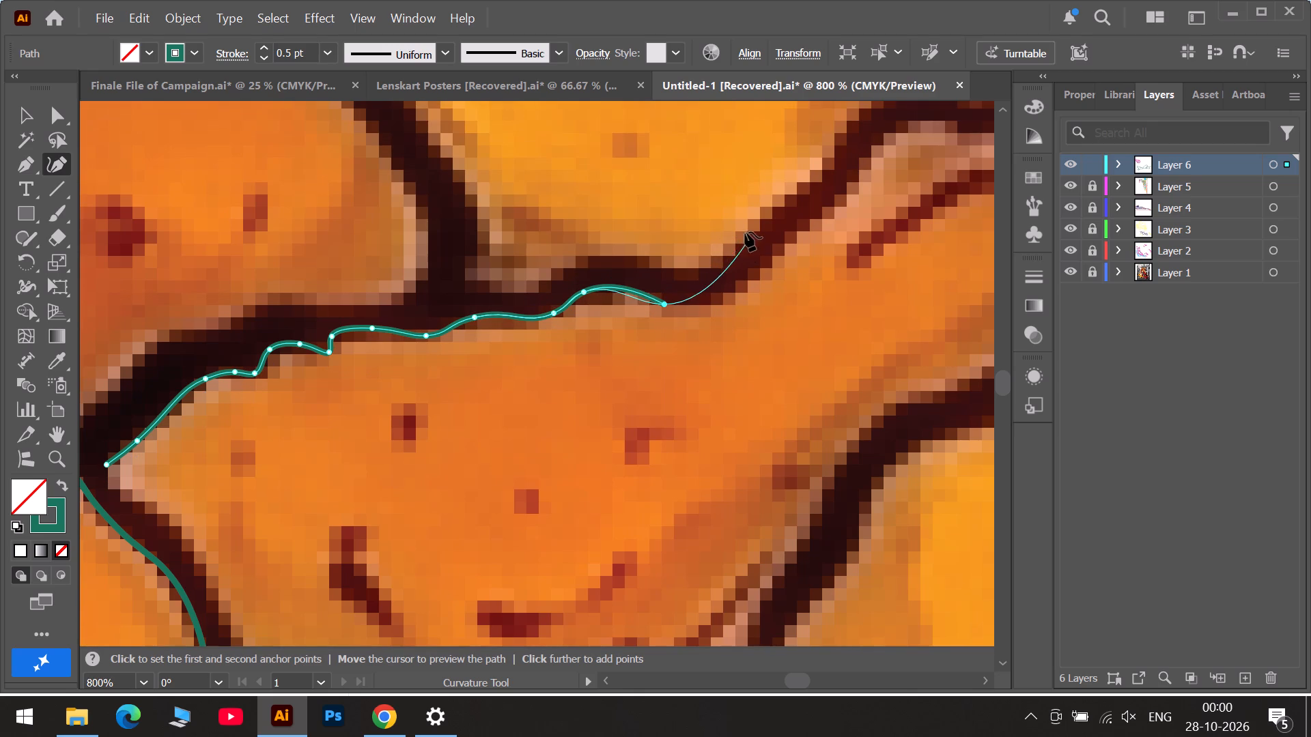
pyautogui.click(780, 249)
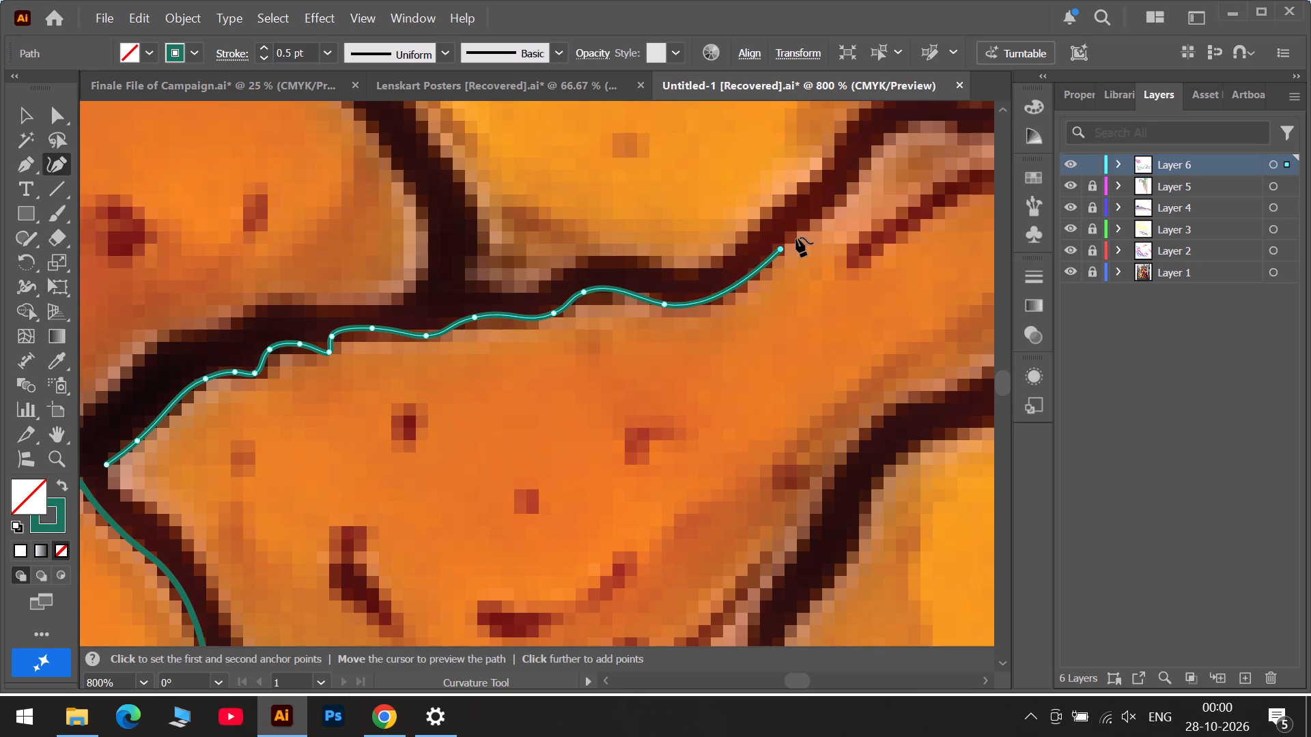
pyautogui.click(730, 288)
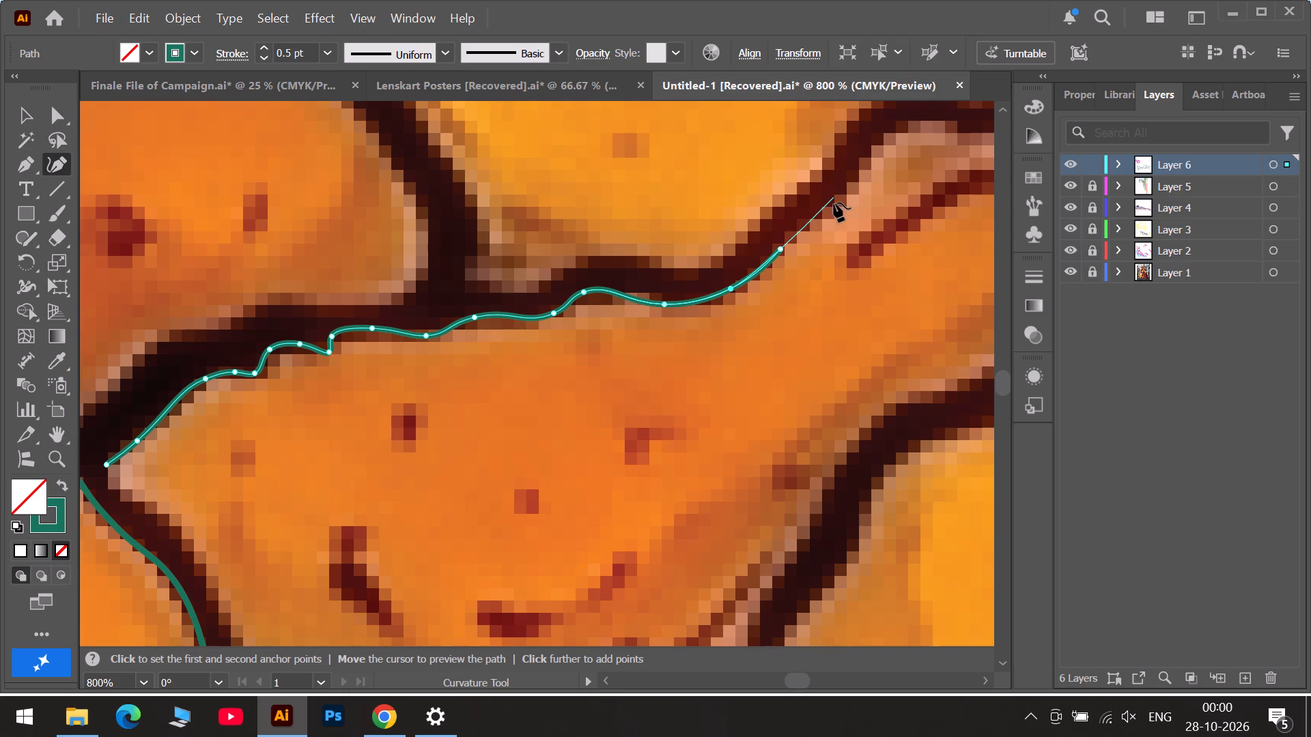
pyautogui.click(832, 206)
pyautogui.click(871, 144)
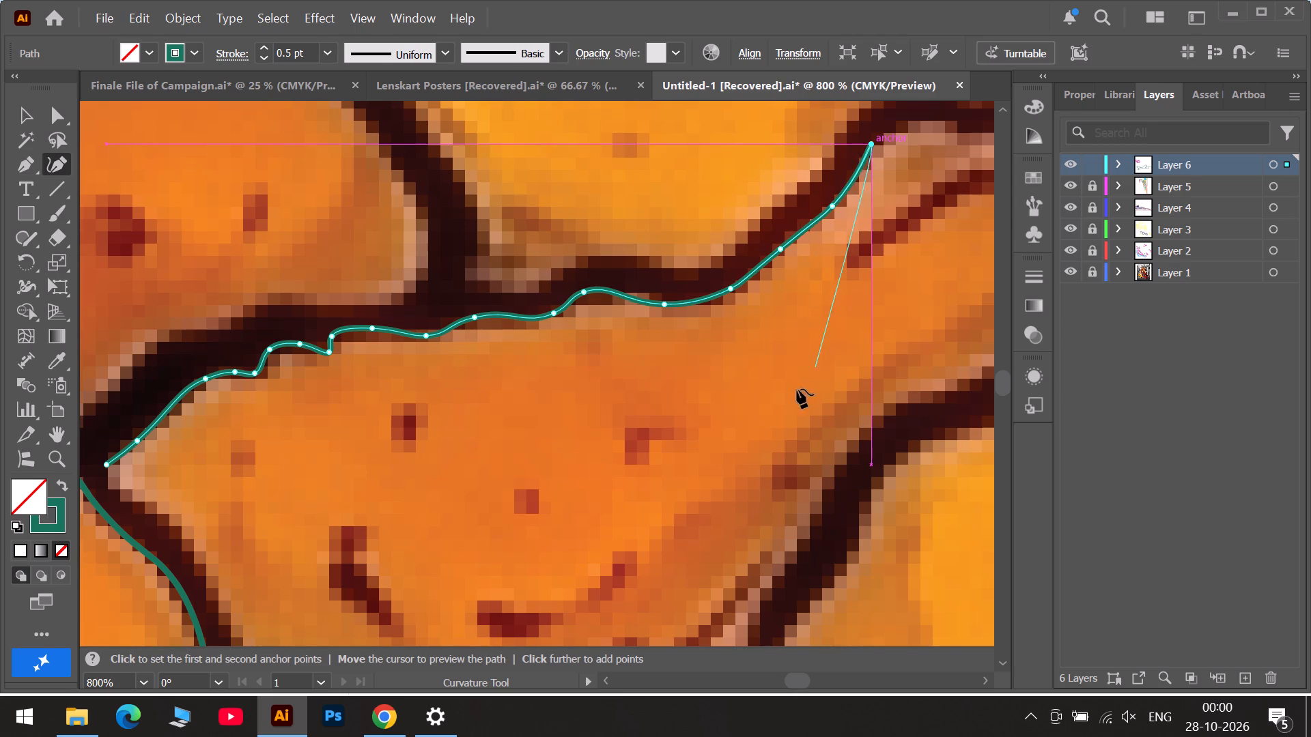
# Add a point on the slope and trace over the hump, through its shallow dip, and down to the narrow end's outer shoulder.
pyautogui.click(845, 679)
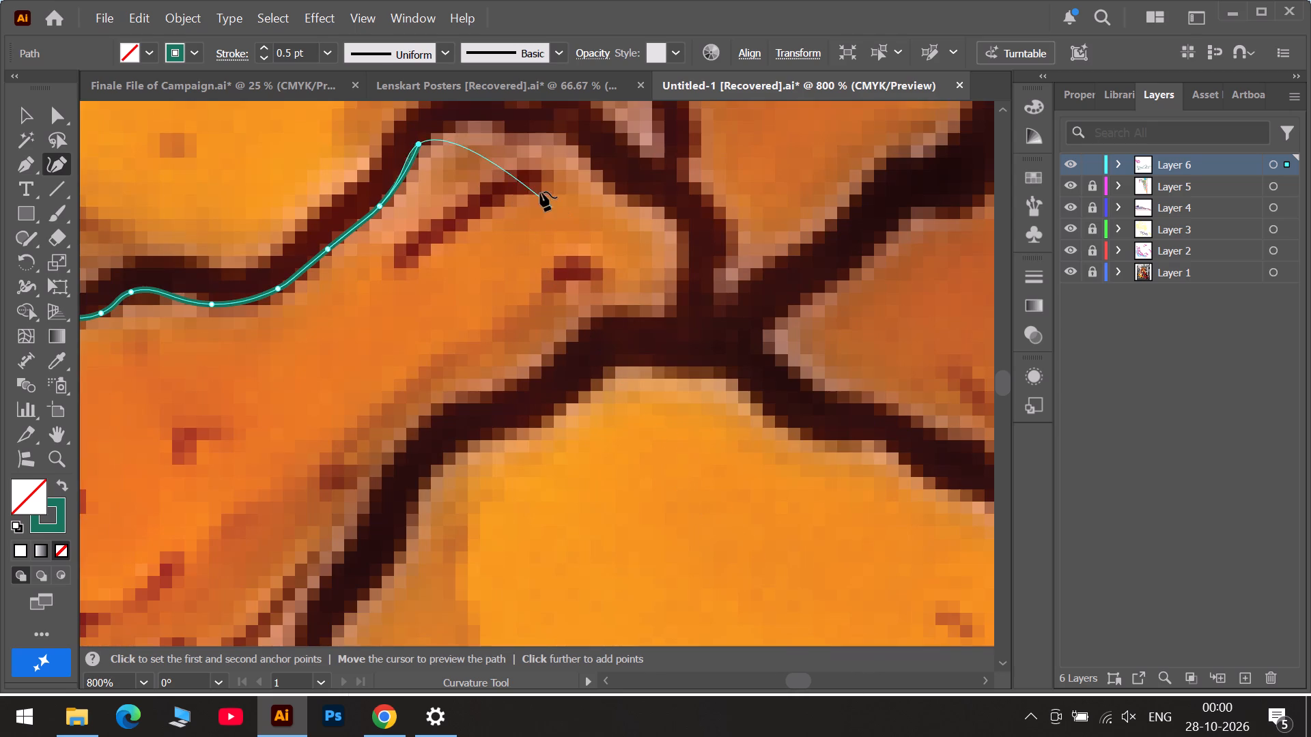
pyautogui.scroll(4, 539, 190)
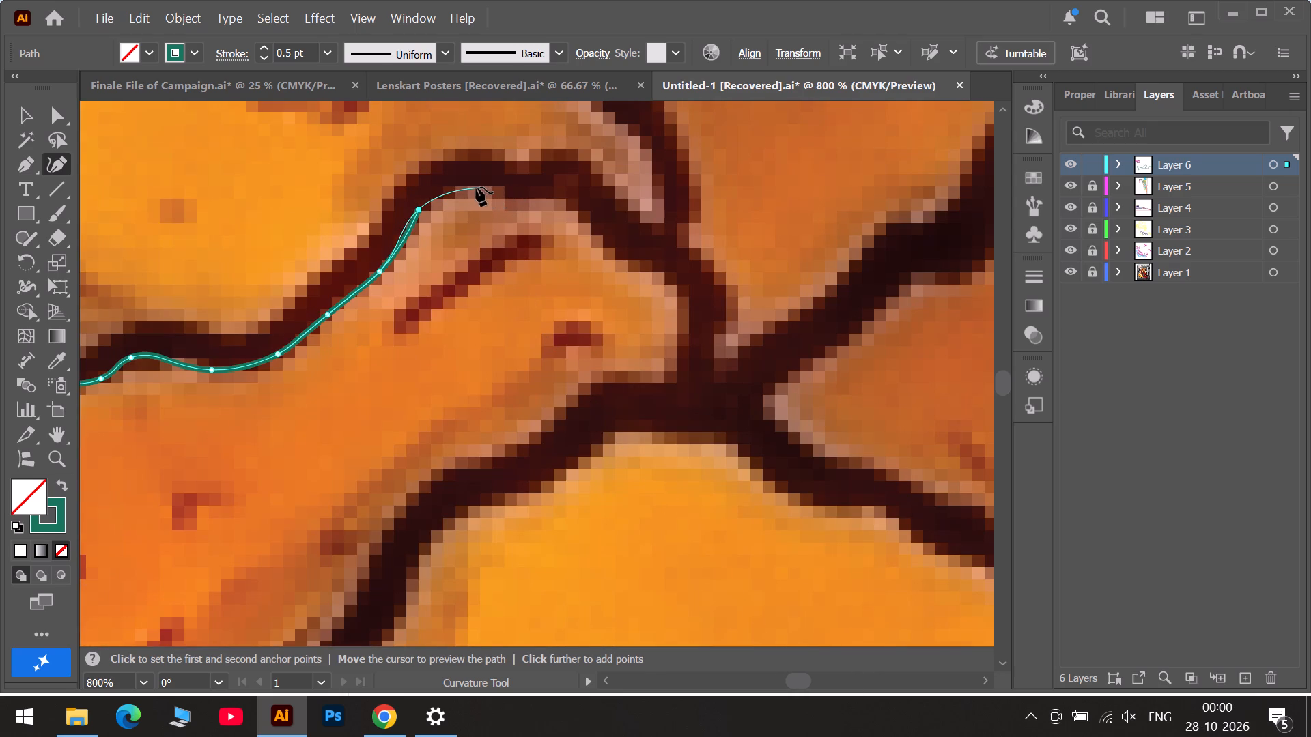
pyautogui.click(400, 244)
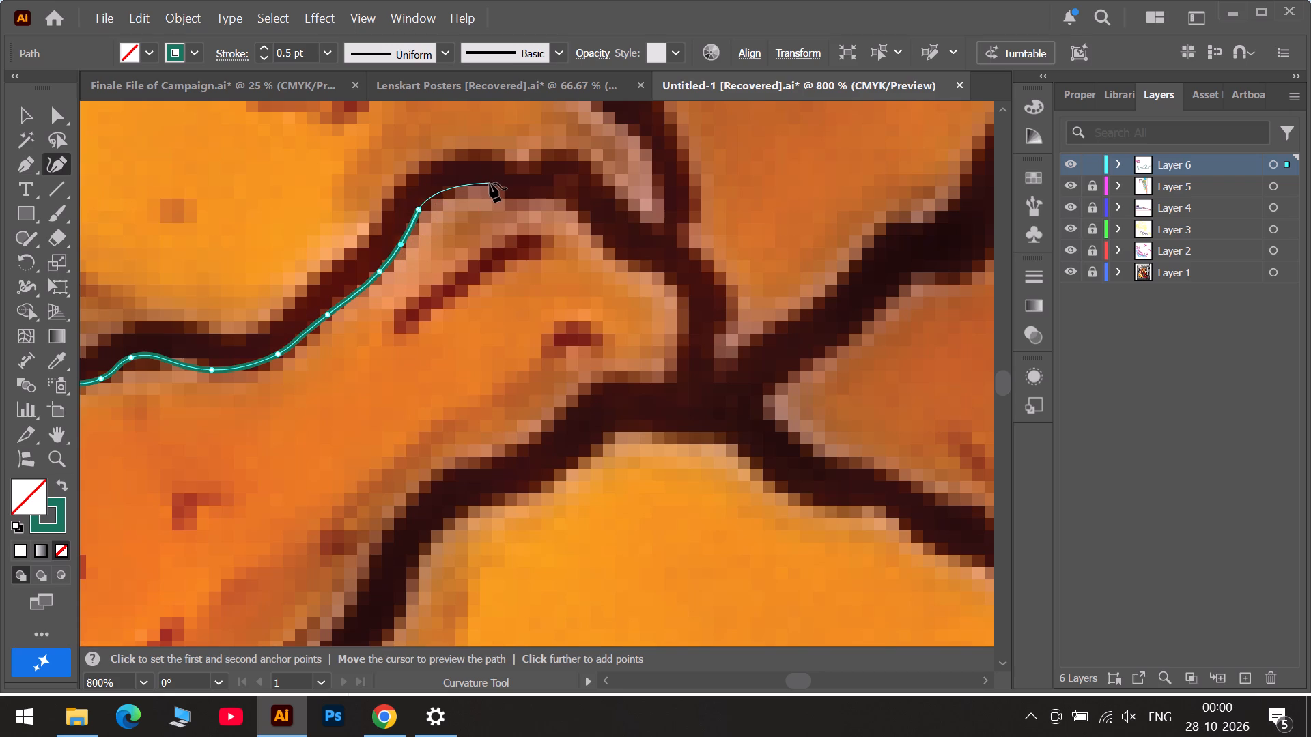
pyautogui.click(490, 183)
pyautogui.click(504, 194)
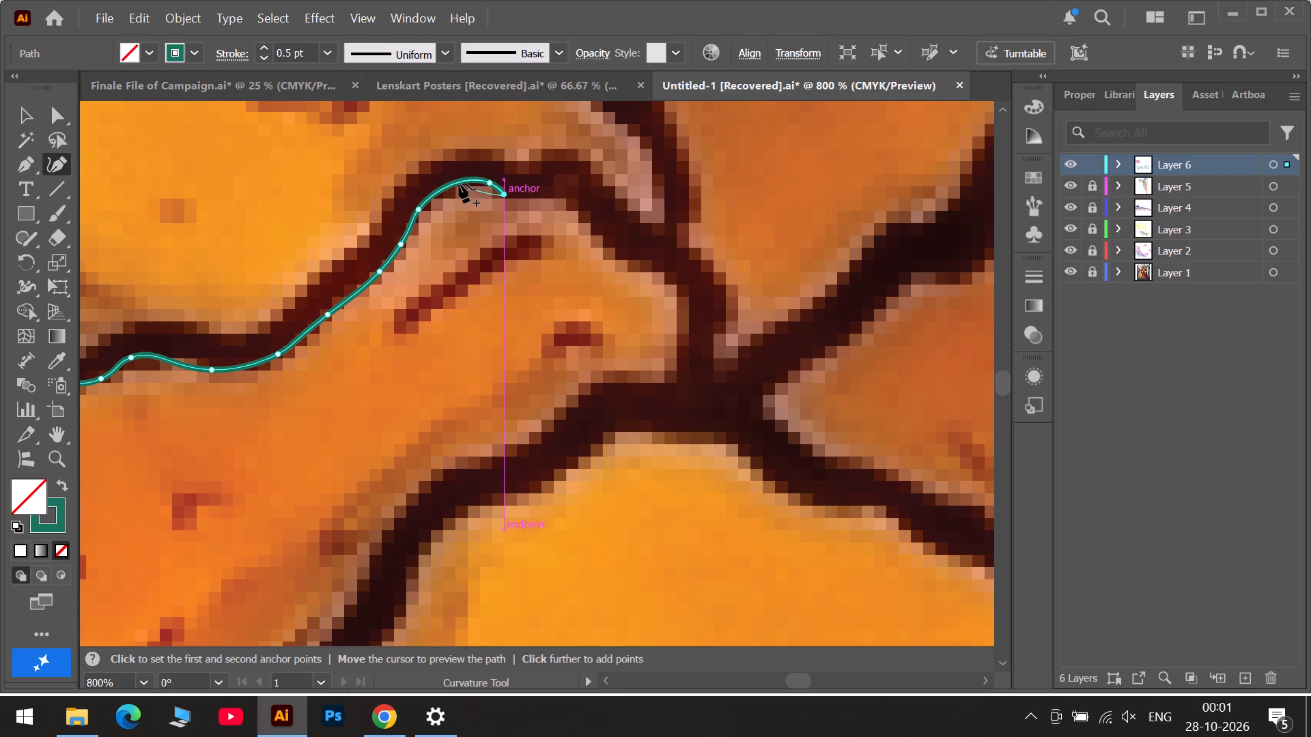
pyautogui.click(556, 199)
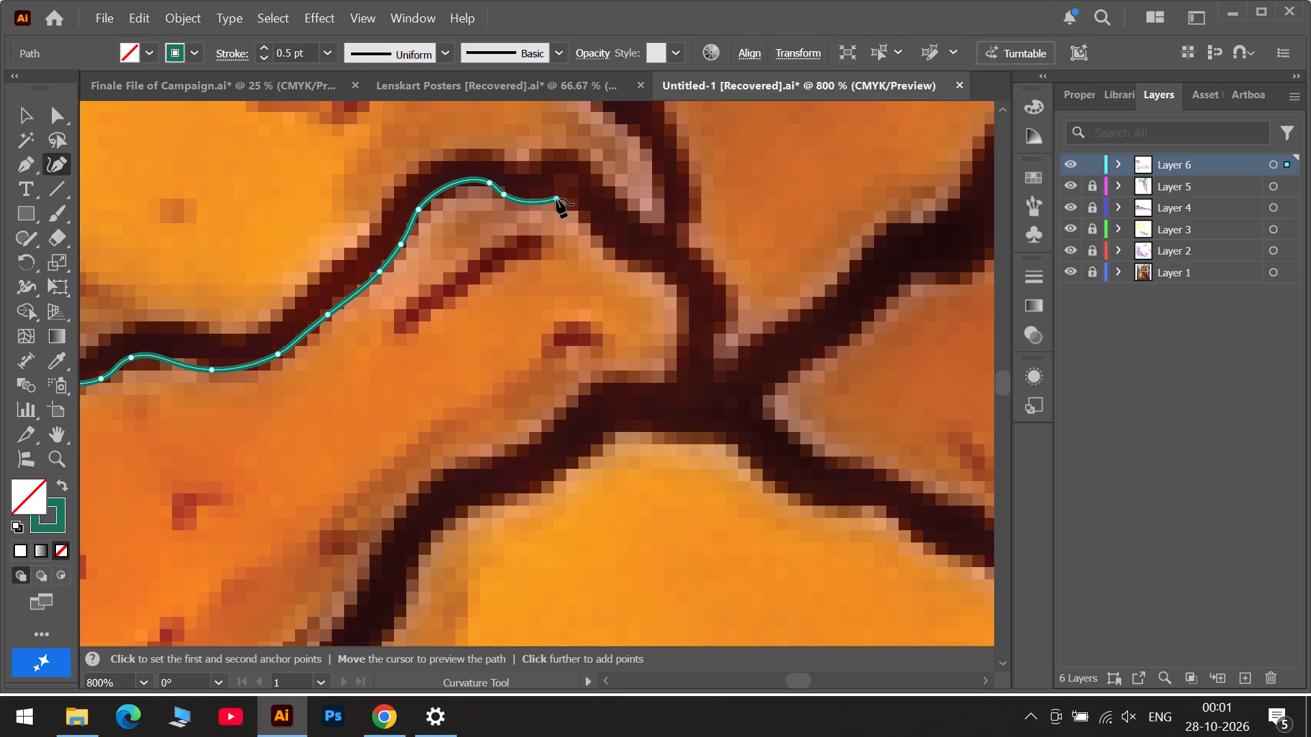
pyautogui.click(591, 233)
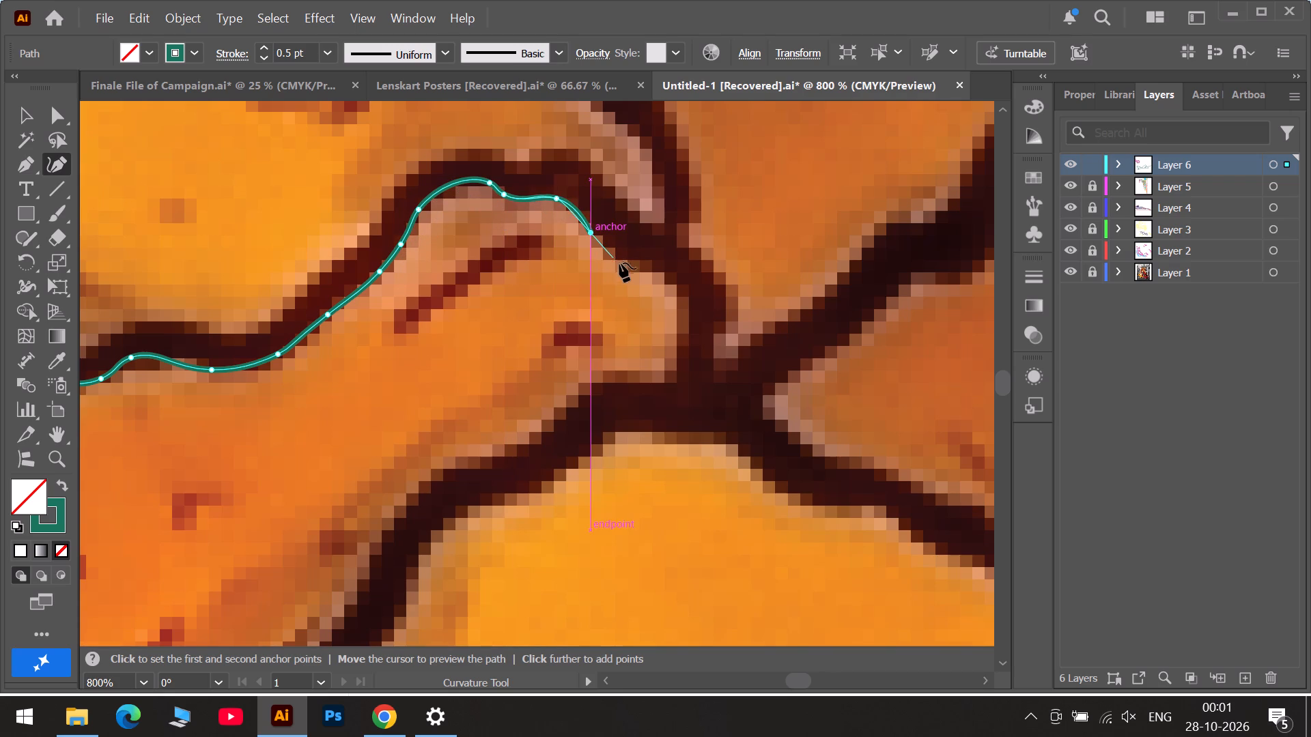
pyautogui.click(630, 258)
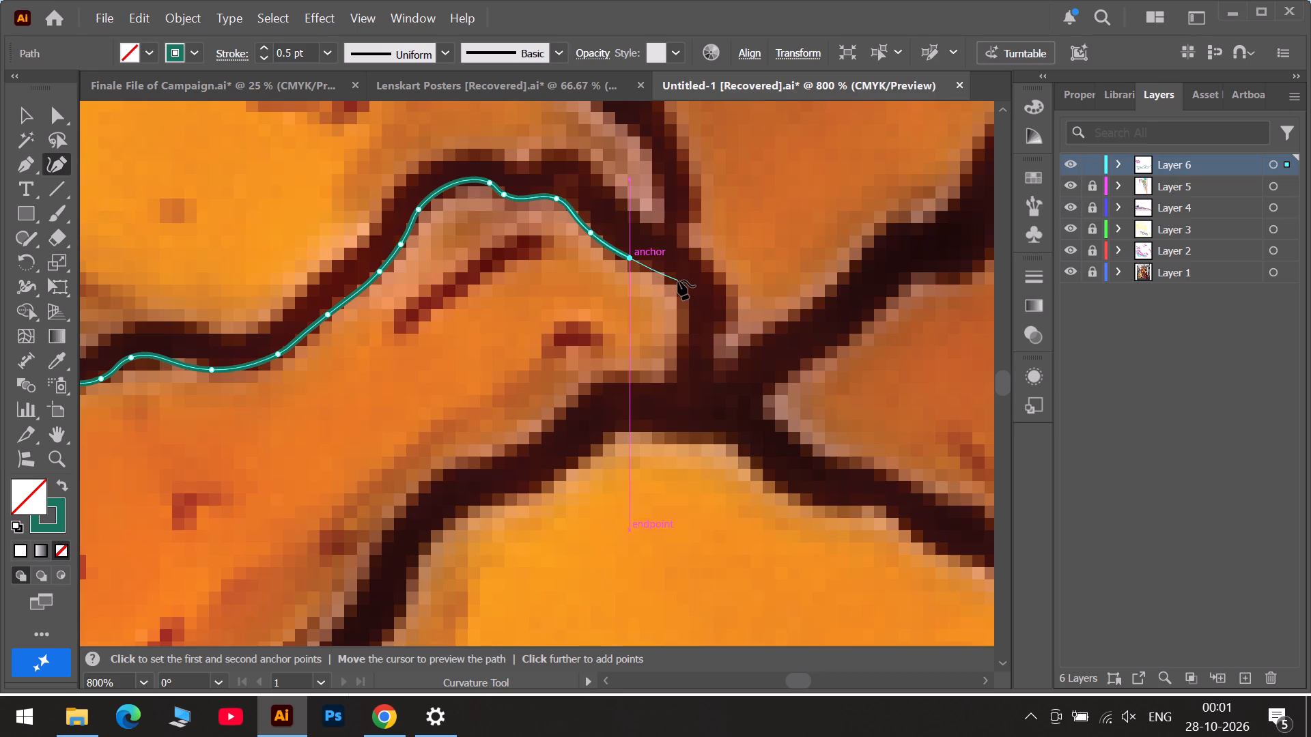
pyautogui.click(662, 266)
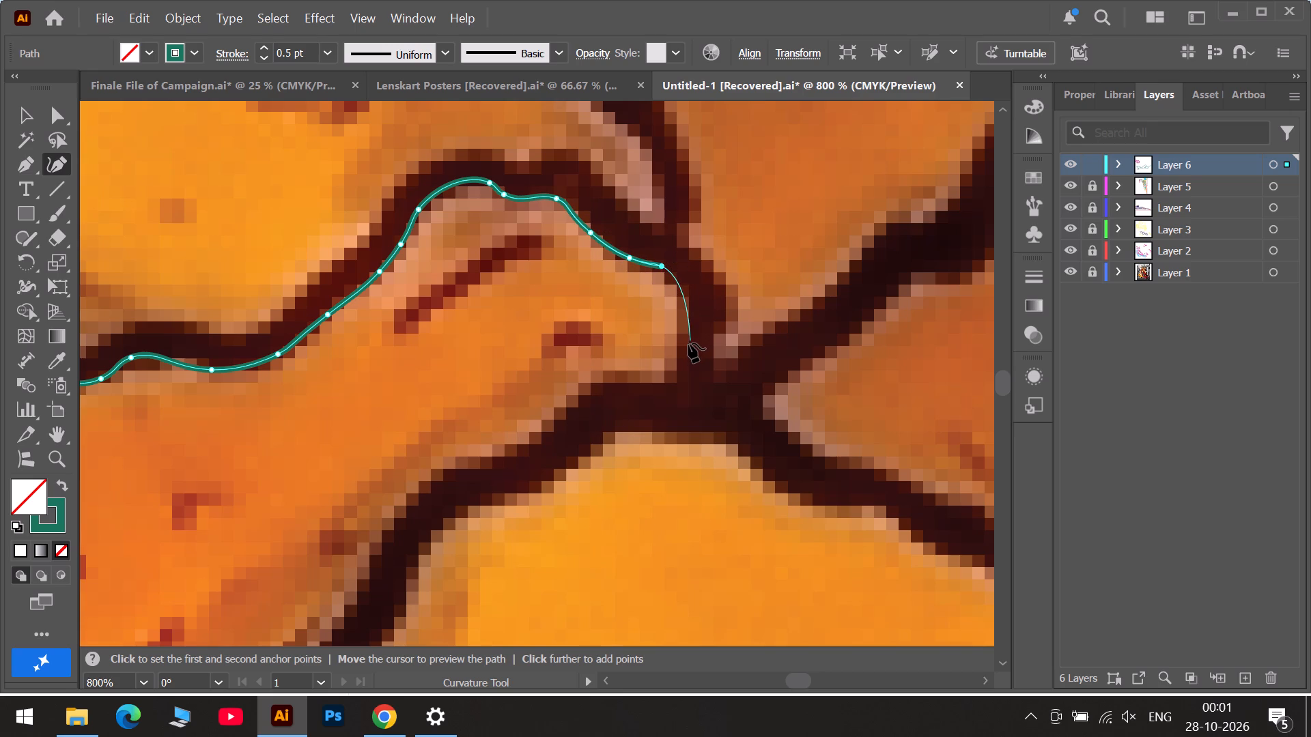
# Trace around the piece's blunt end to its underside, adding a mid-curve point there and nudging the point below the hump onto the dark edge.
pyautogui.click(688, 343)
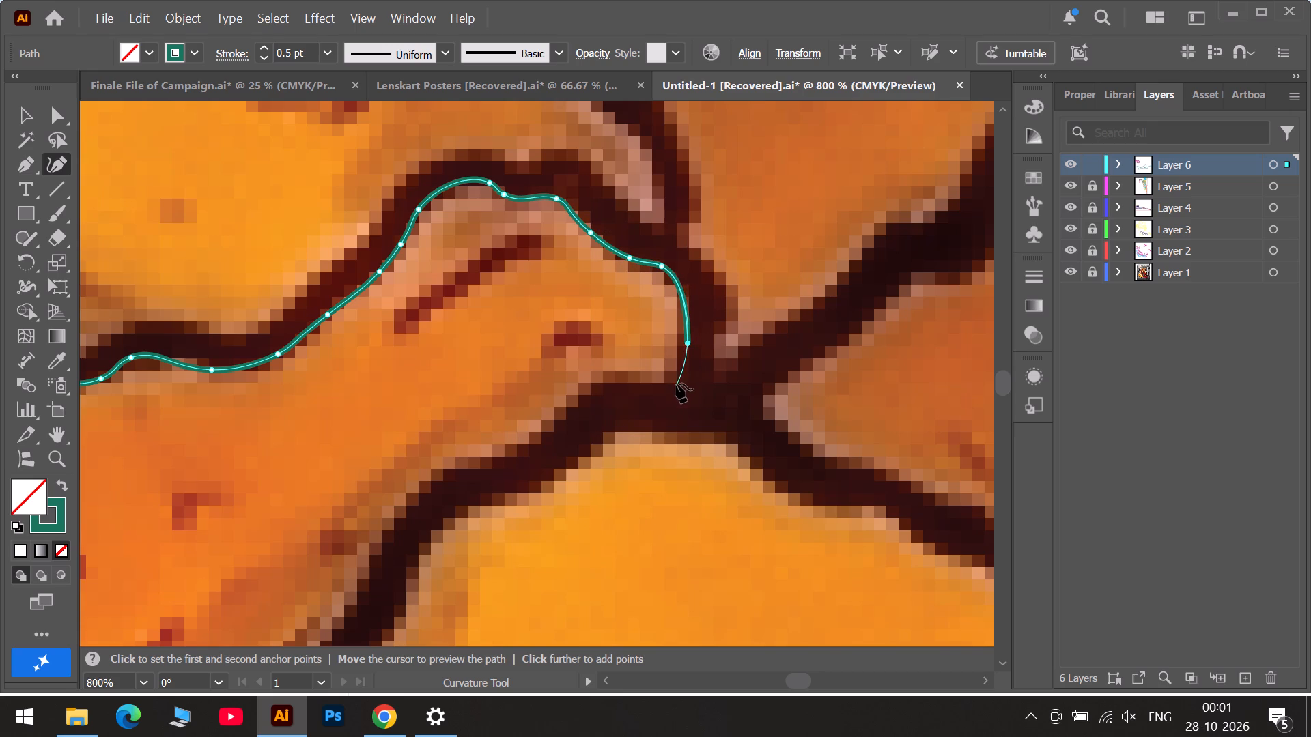
pyautogui.click(677, 380)
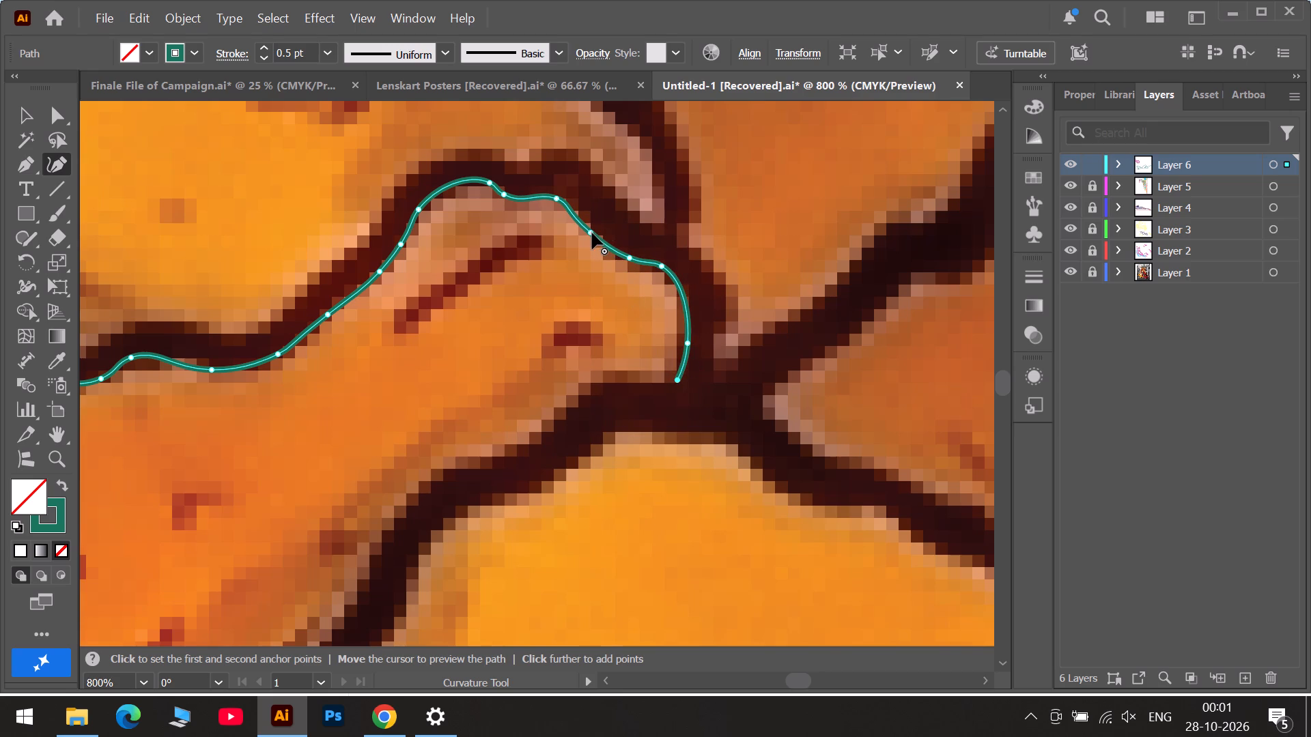
pyautogui.click(592, 233)
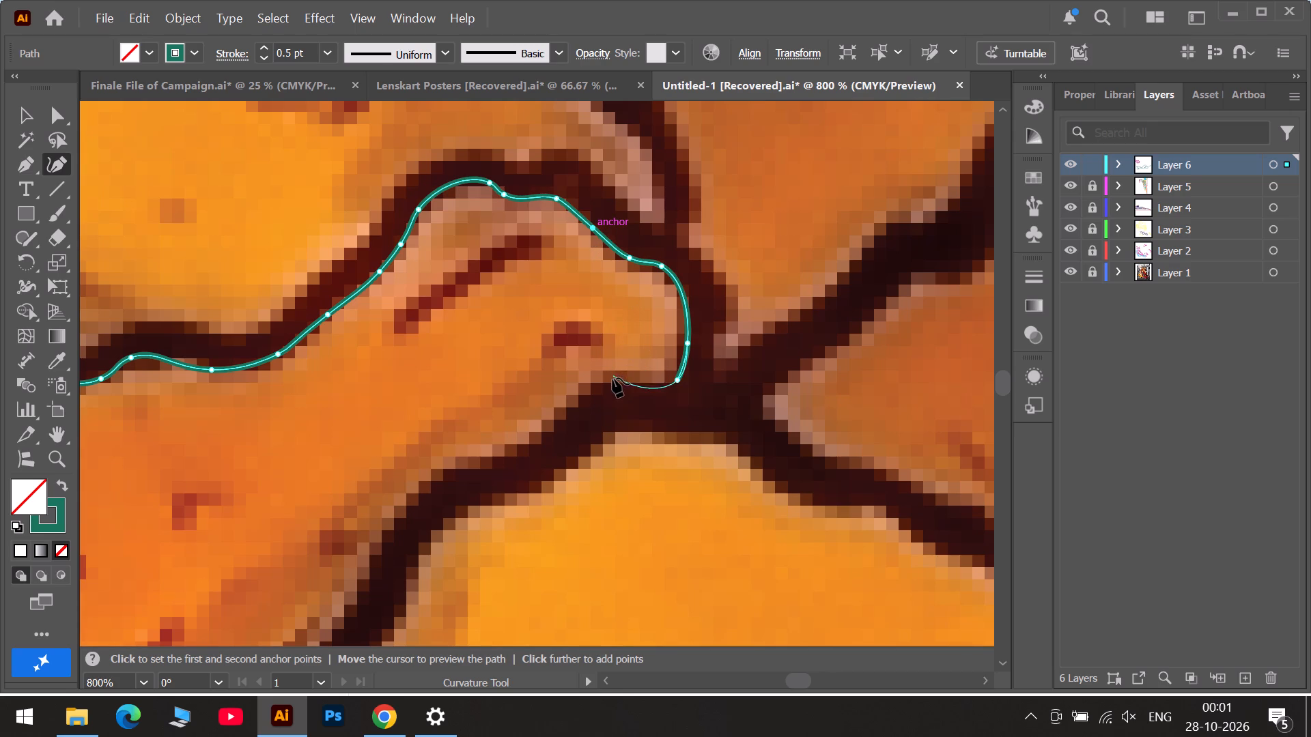
pyautogui.click(604, 381)
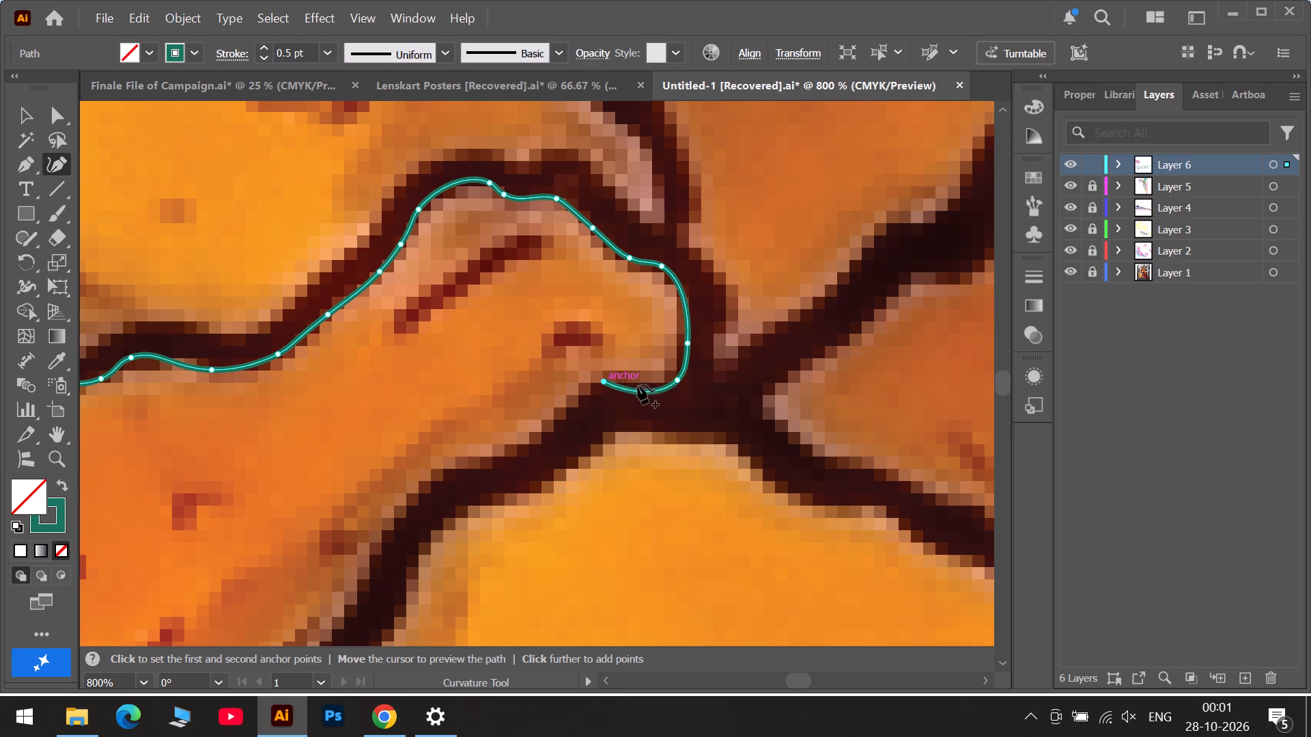
pyautogui.click(646, 390)
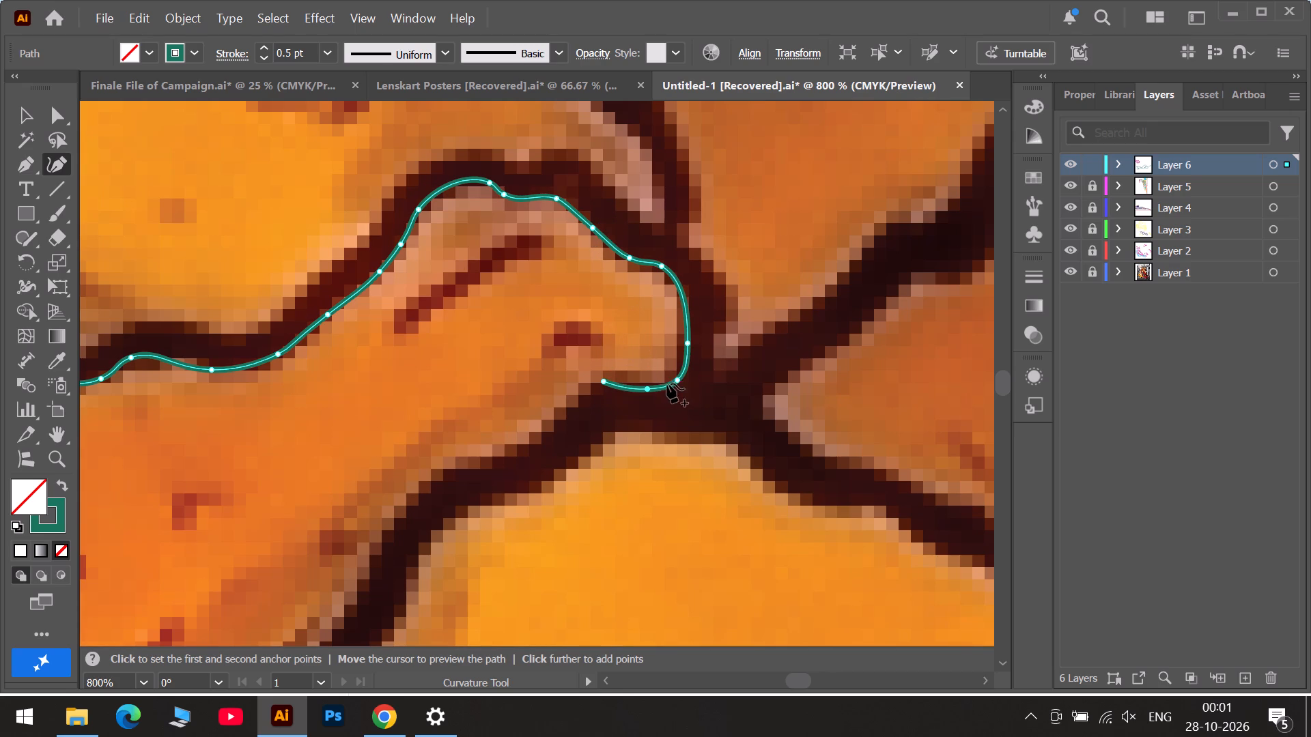
# Trace the piece's underside from the blunt end past the bend, nudging its points onto the dark edge.
pyautogui.click(555, 420)
pyautogui.click(501, 463)
pyautogui.click(440, 473)
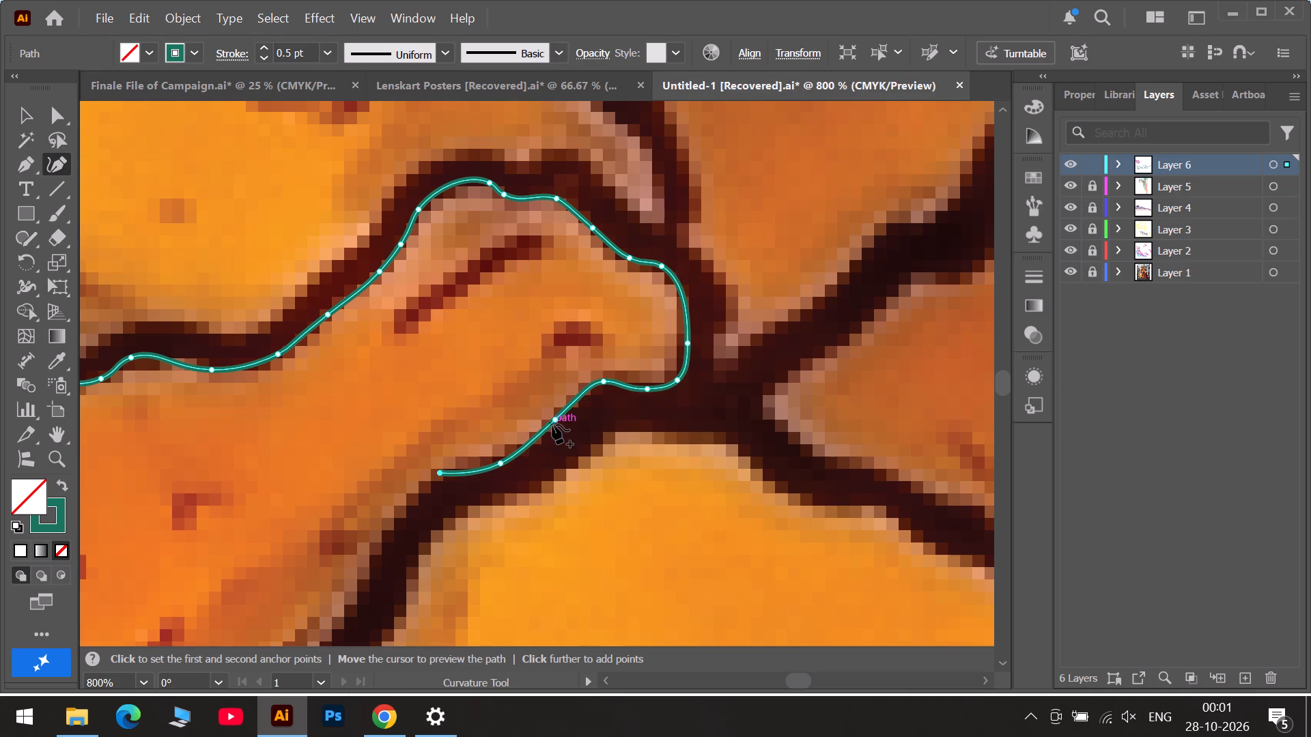
pyautogui.moveTo(552, 422); pyautogui.dragTo(550, 437)
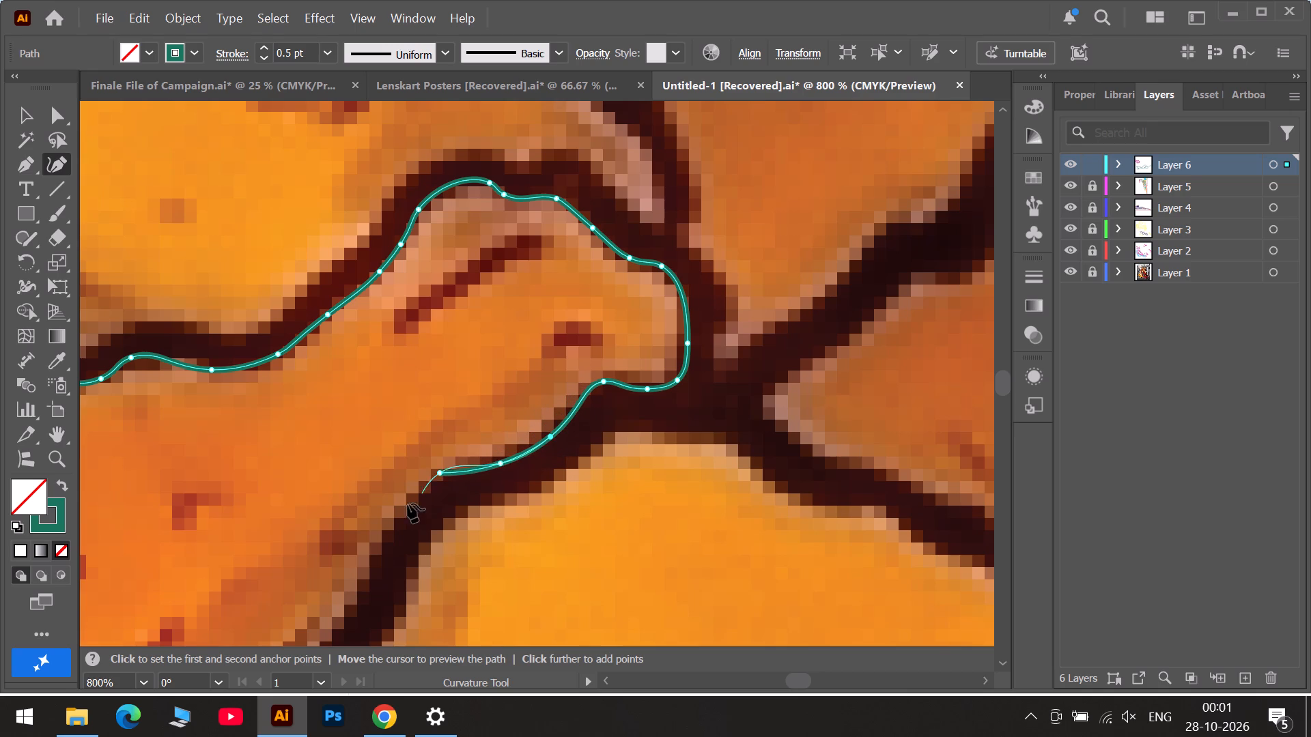
pyautogui.click(382, 537)
pyautogui.scroll(-6, 382, 538)
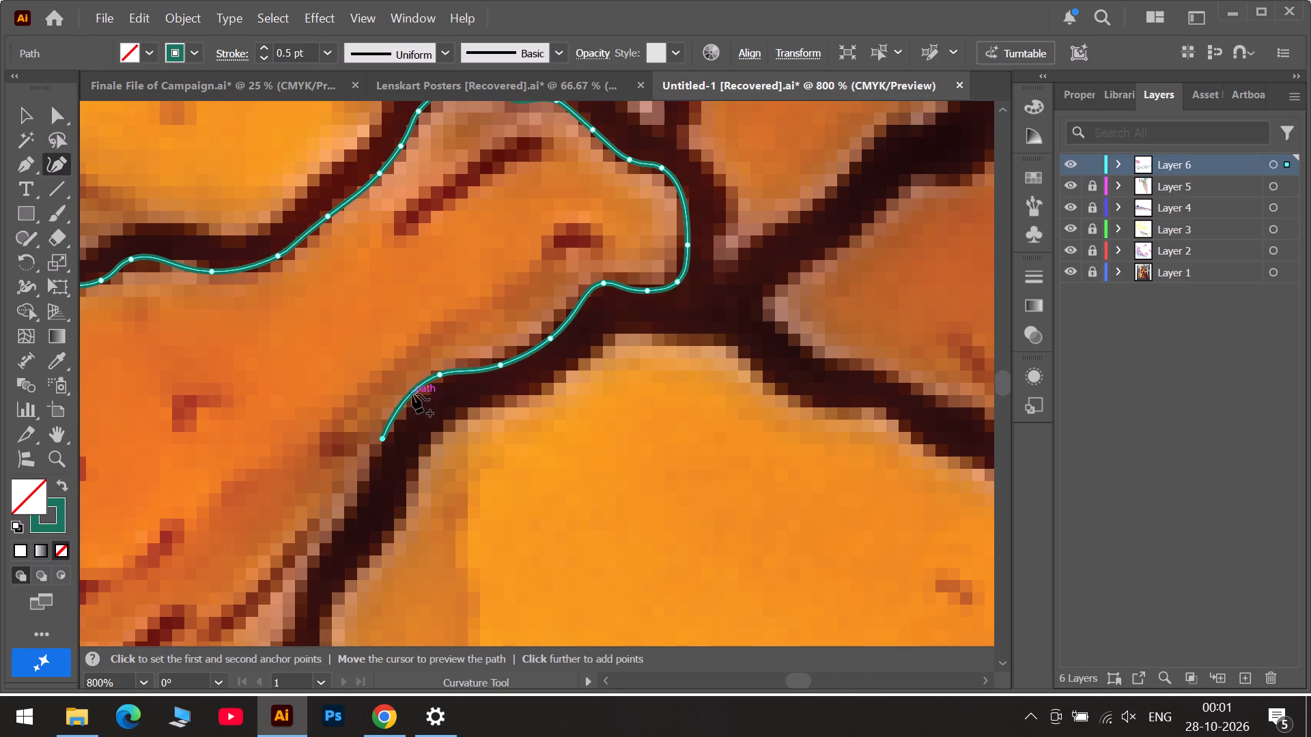
pyautogui.moveTo(382, 435); pyautogui.dragTo(380, 458)
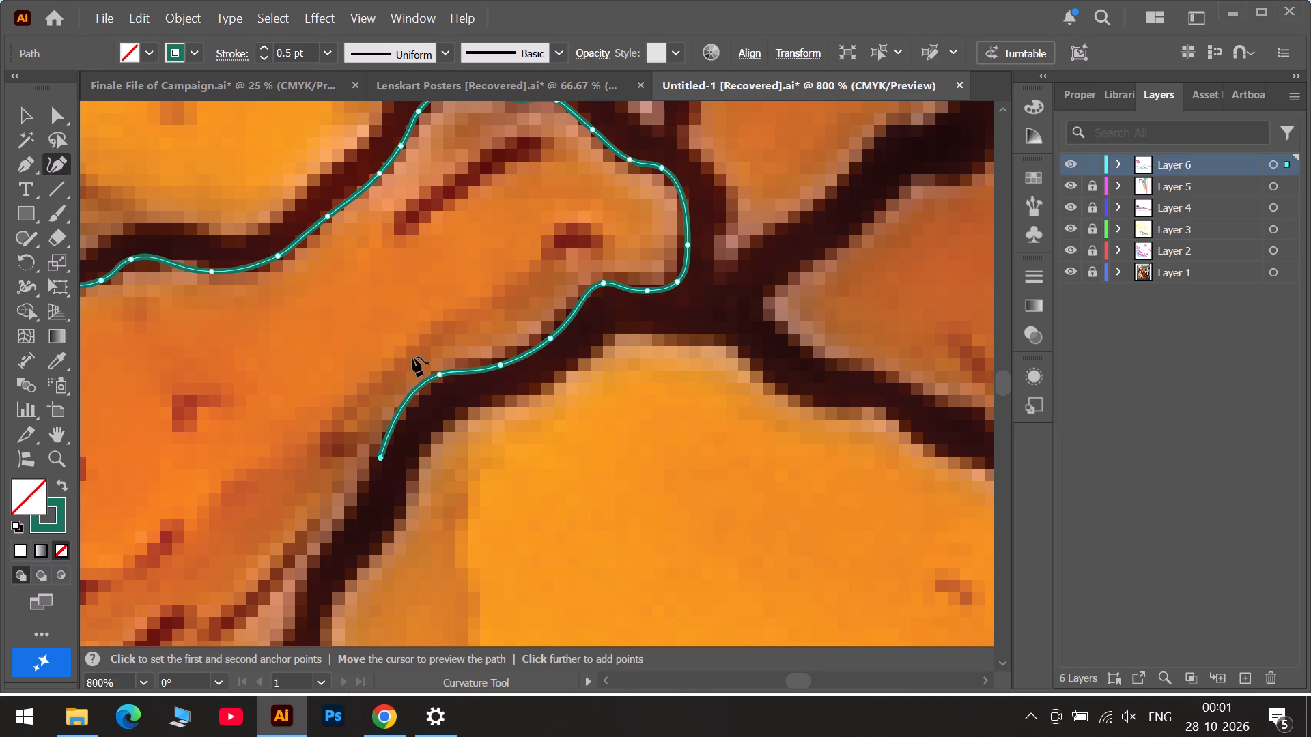
pyautogui.moveTo(440, 375); pyautogui.dragTo(425, 394)
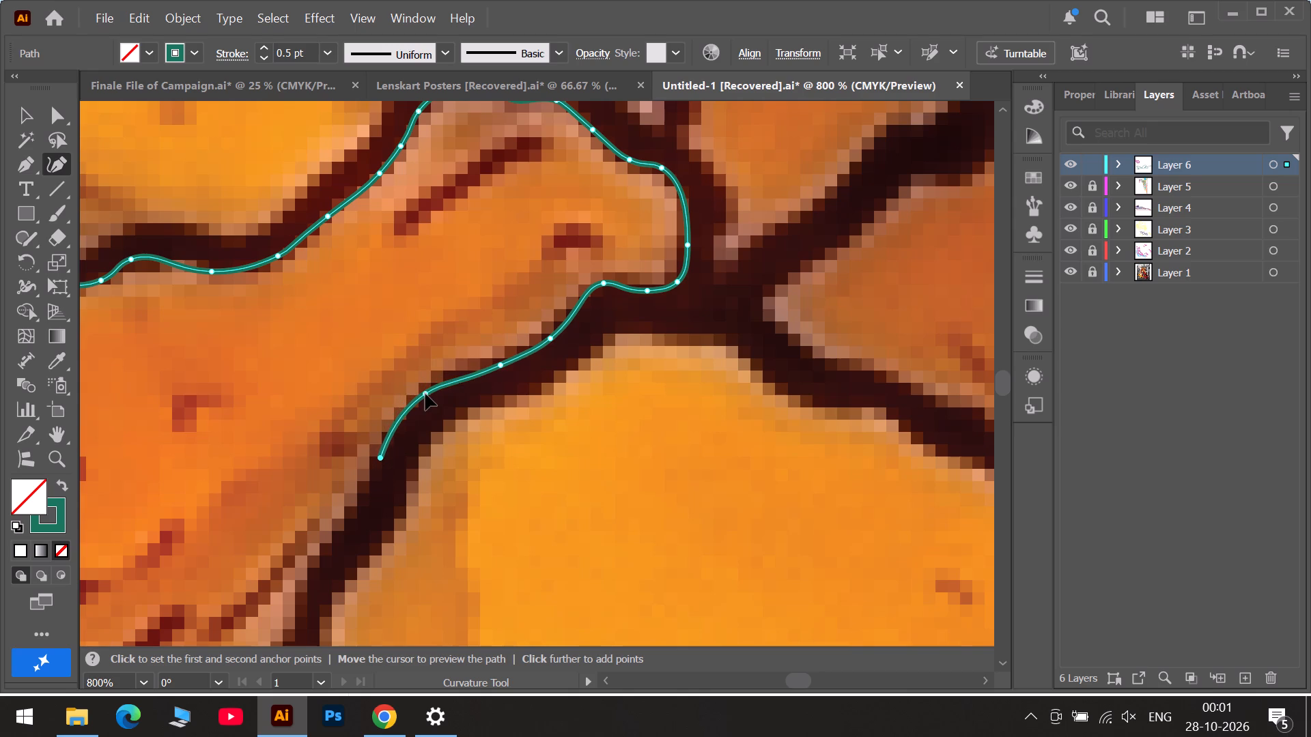
pyautogui.moveTo(425, 394); pyautogui.dragTo(429, 389)
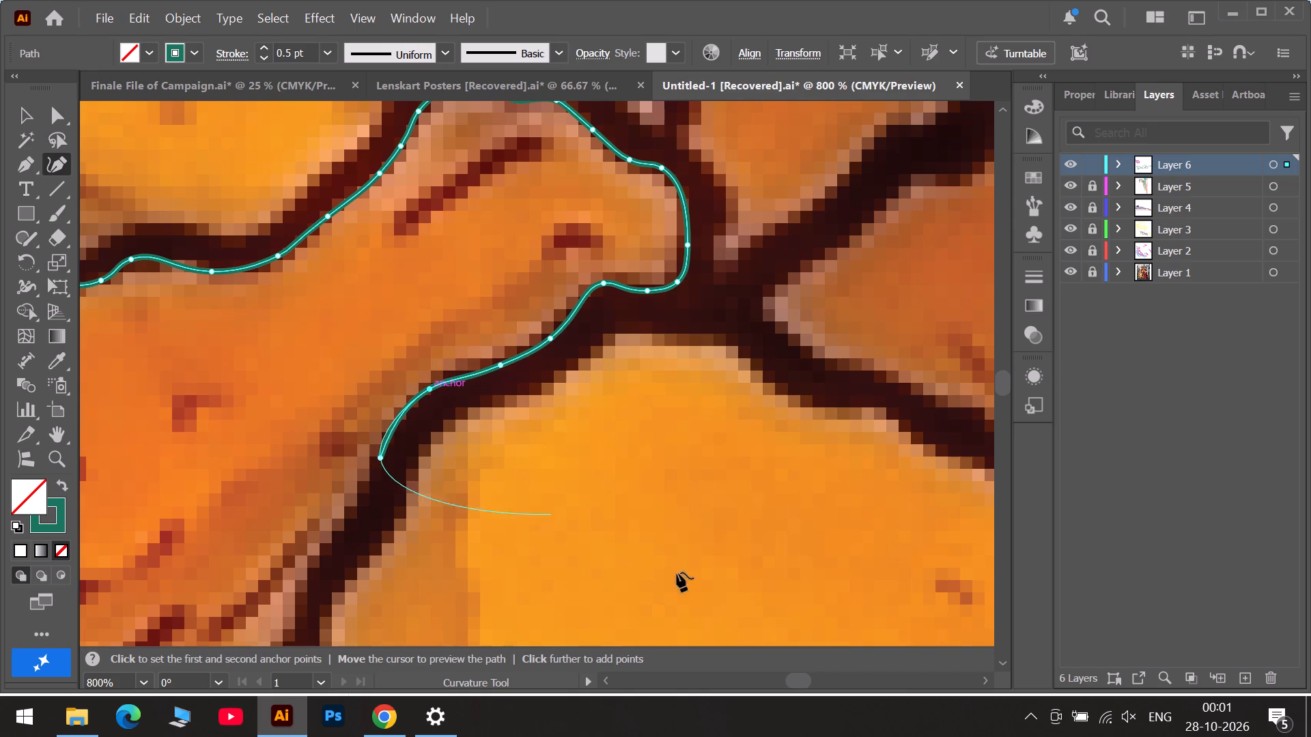
# Continue the outline down the piece's underside to just above the fork in the dark line, adding a mid-curve point on the slope.
pyautogui.scroll(-7, 617, 579)
pyautogui.scroll(-5, 358, 445)
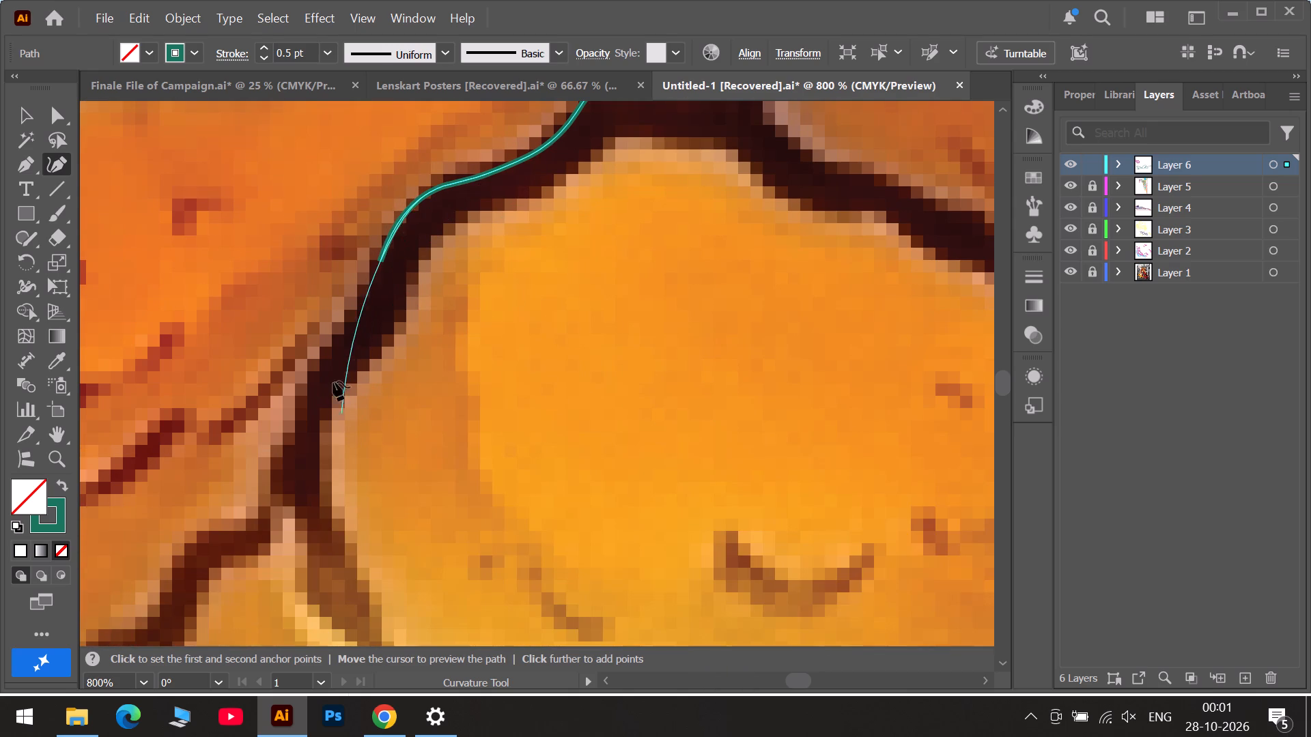
pyautogui.click(326, 353)
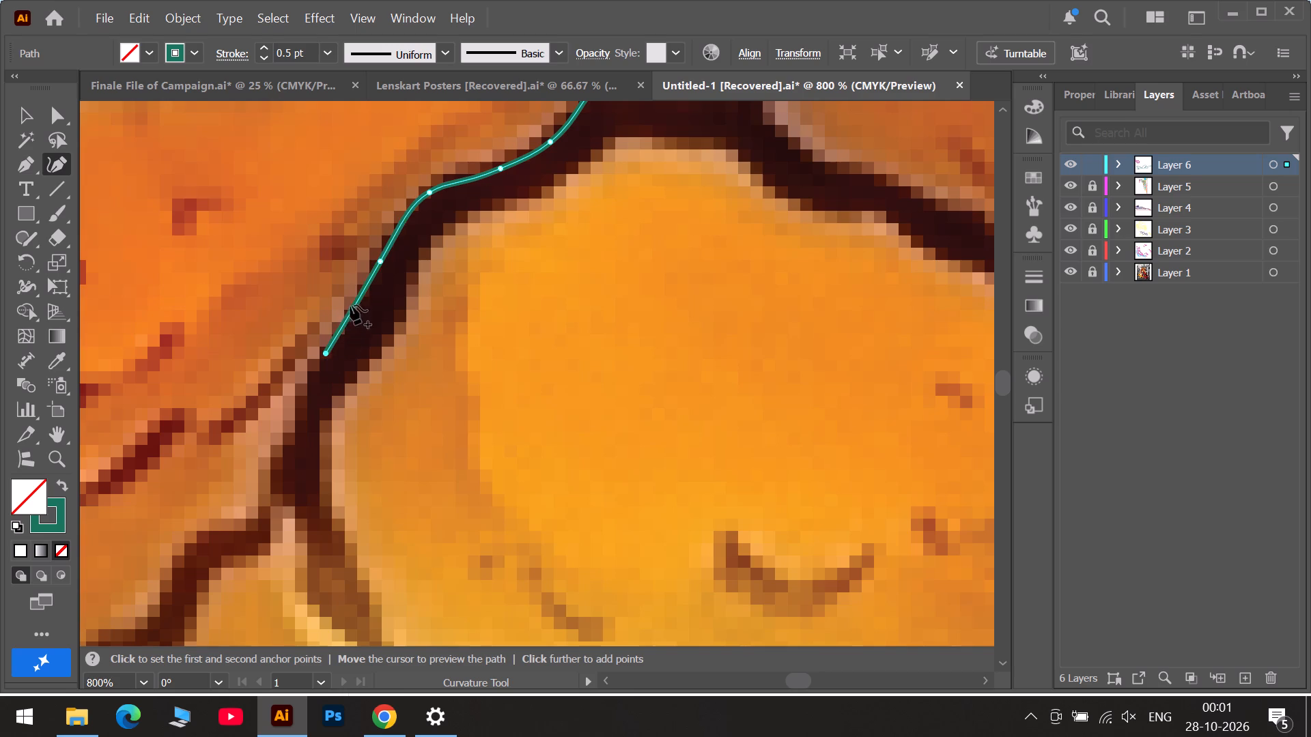
pyautogui.moveTo(356, 300); pyautogui.dragTo(358, 306)
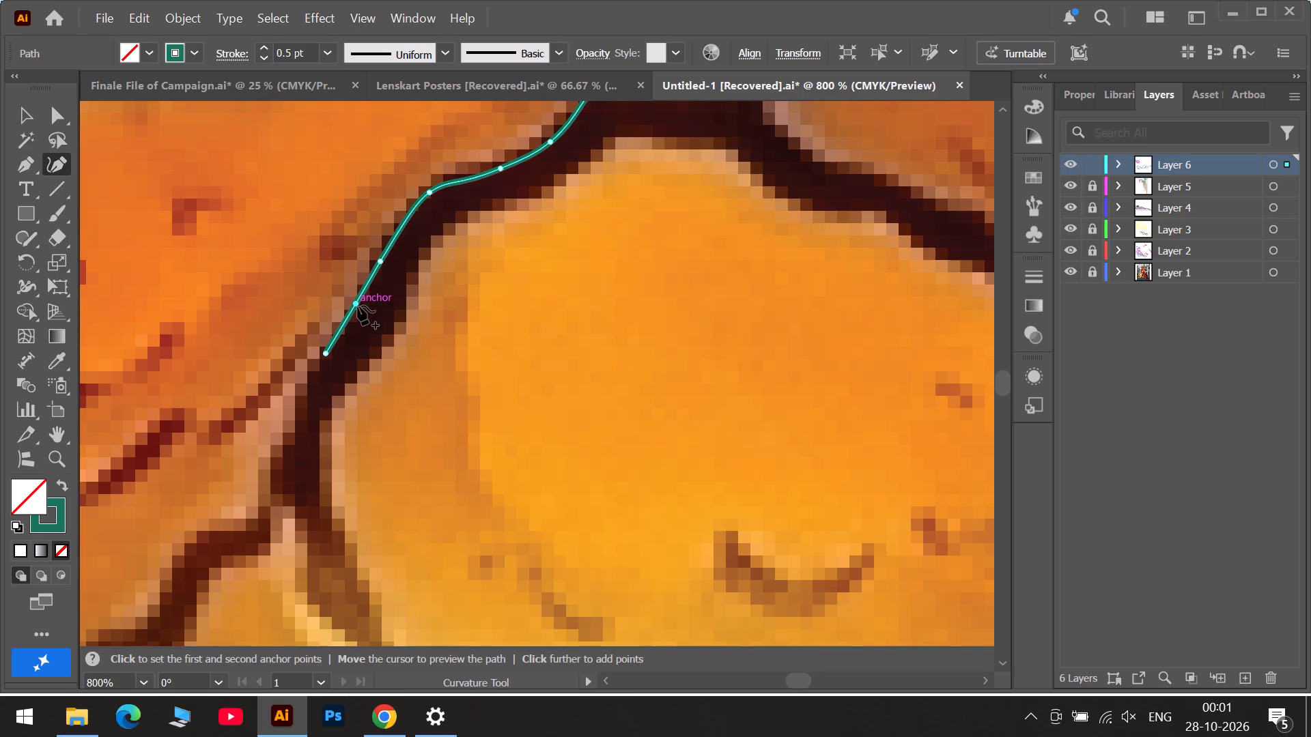
pyautogui.moveTo(358, 306); pyautogui.dragTo(361, 310)
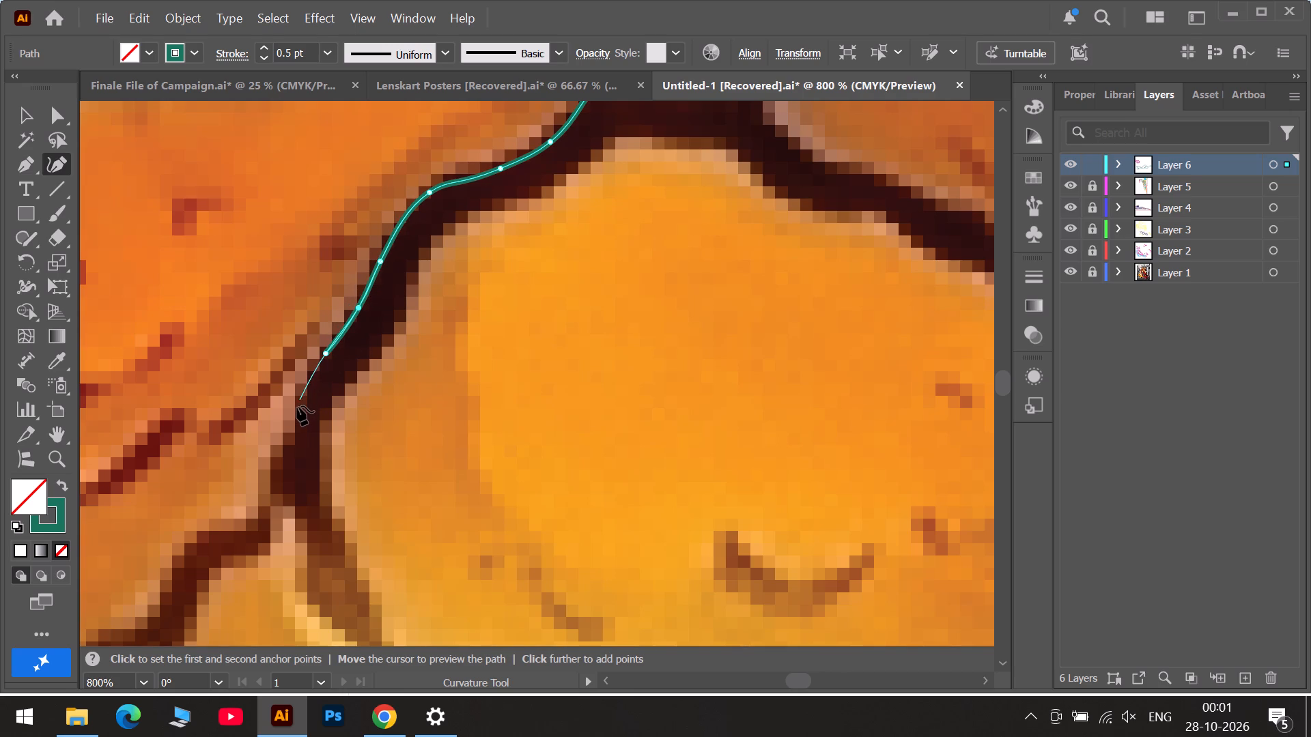
pyautogui.click(297, 413)
pyautogui.scroll(-2, 288, 461)
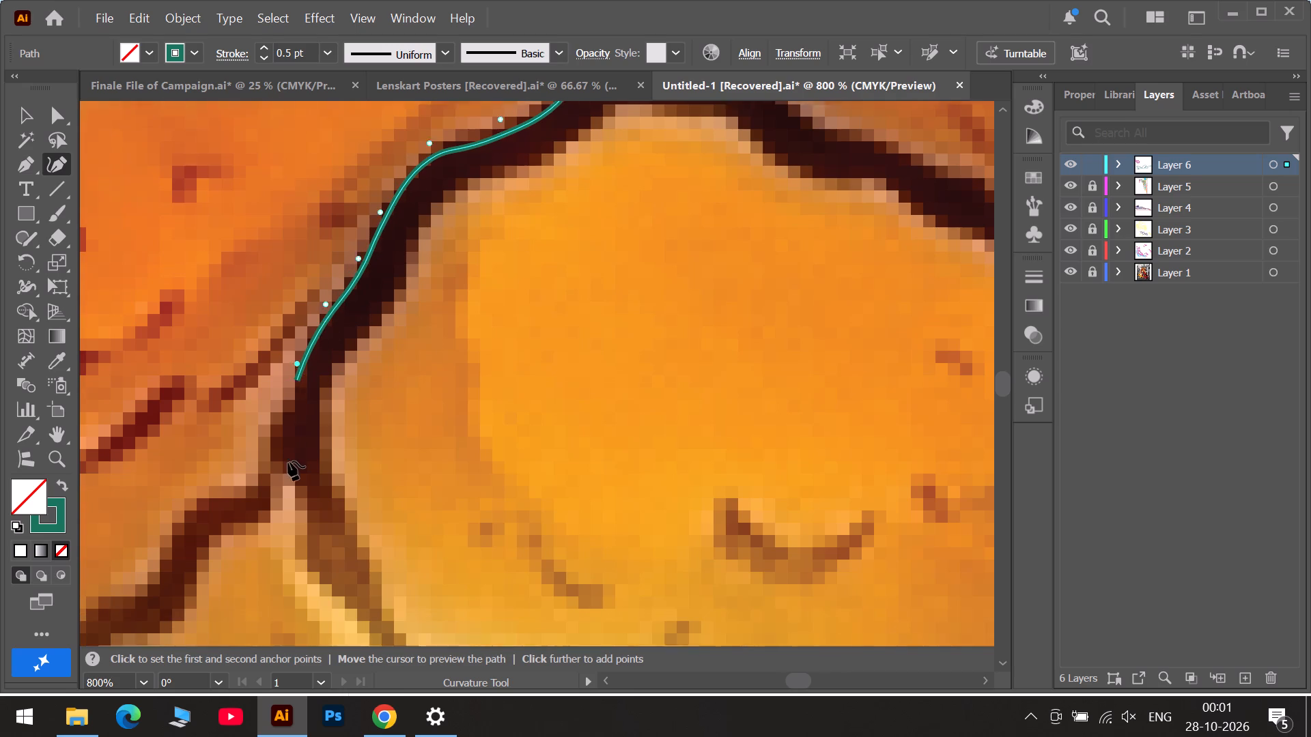
pyautogui.scroll(-5, 288, 461)
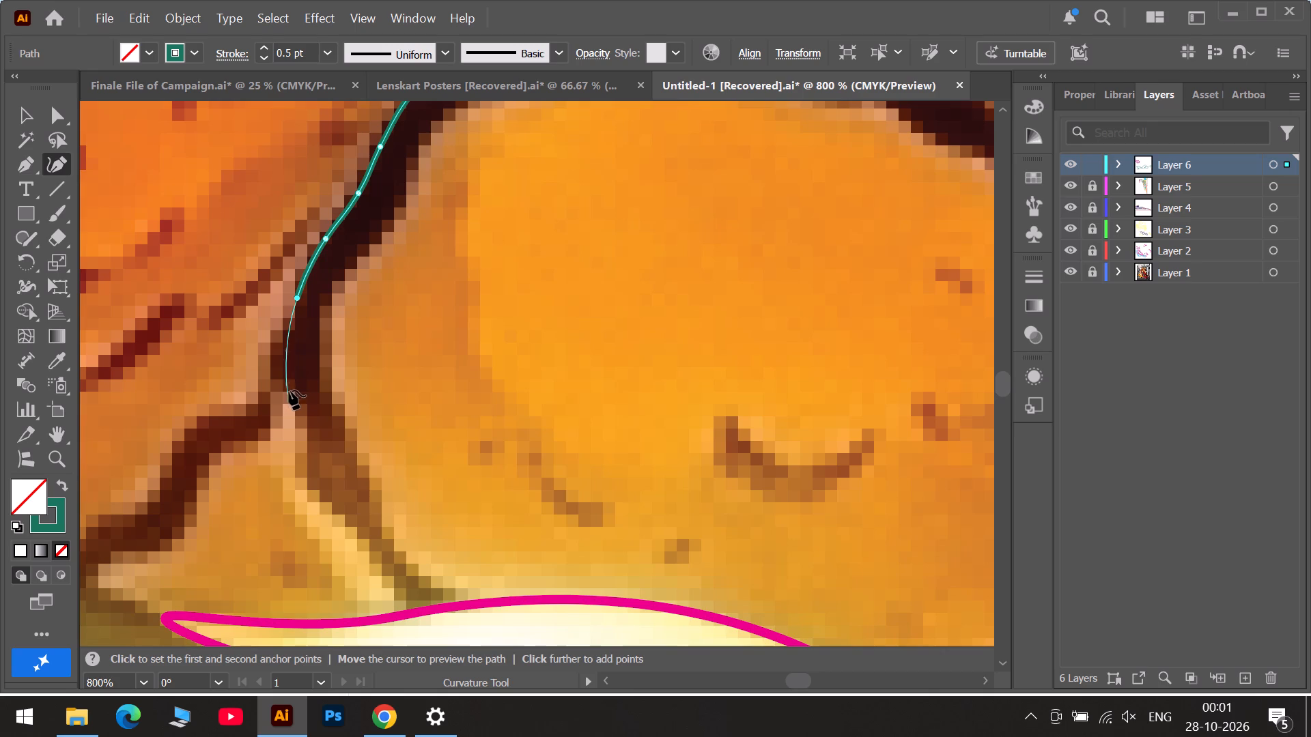
pyautogui.click(267, 373)
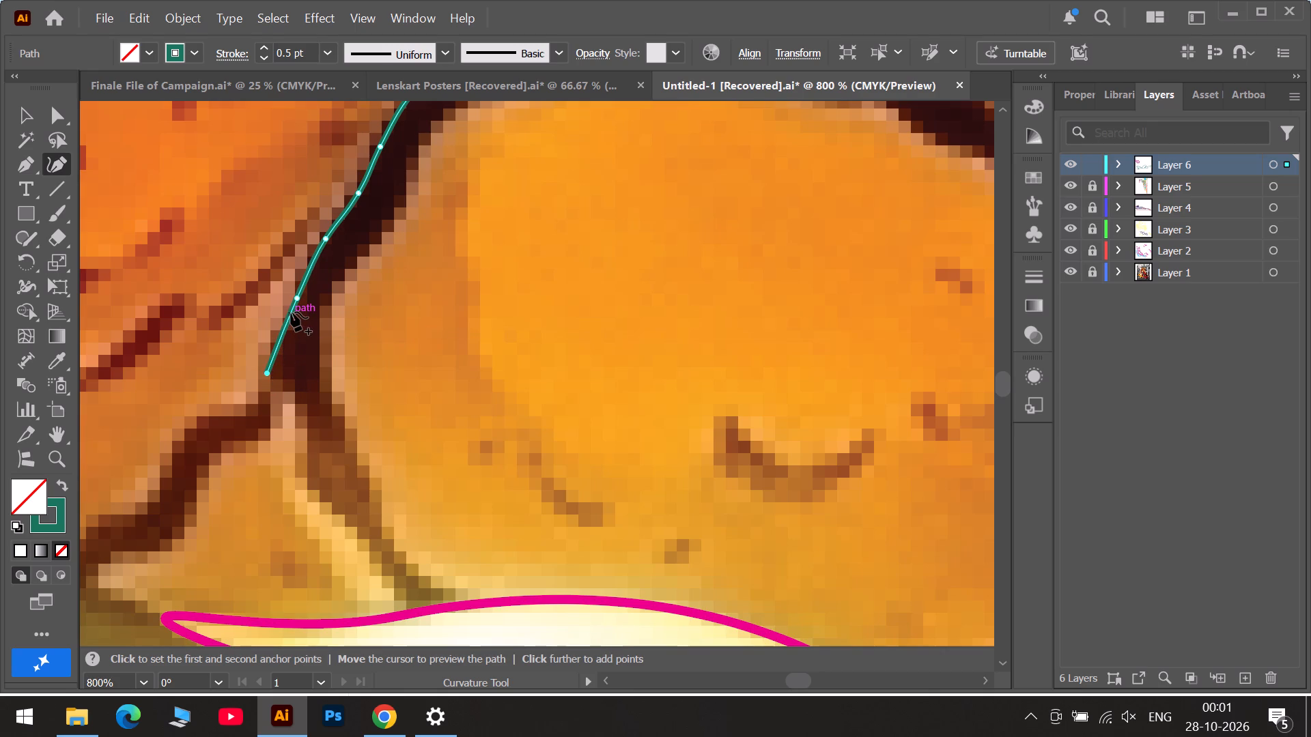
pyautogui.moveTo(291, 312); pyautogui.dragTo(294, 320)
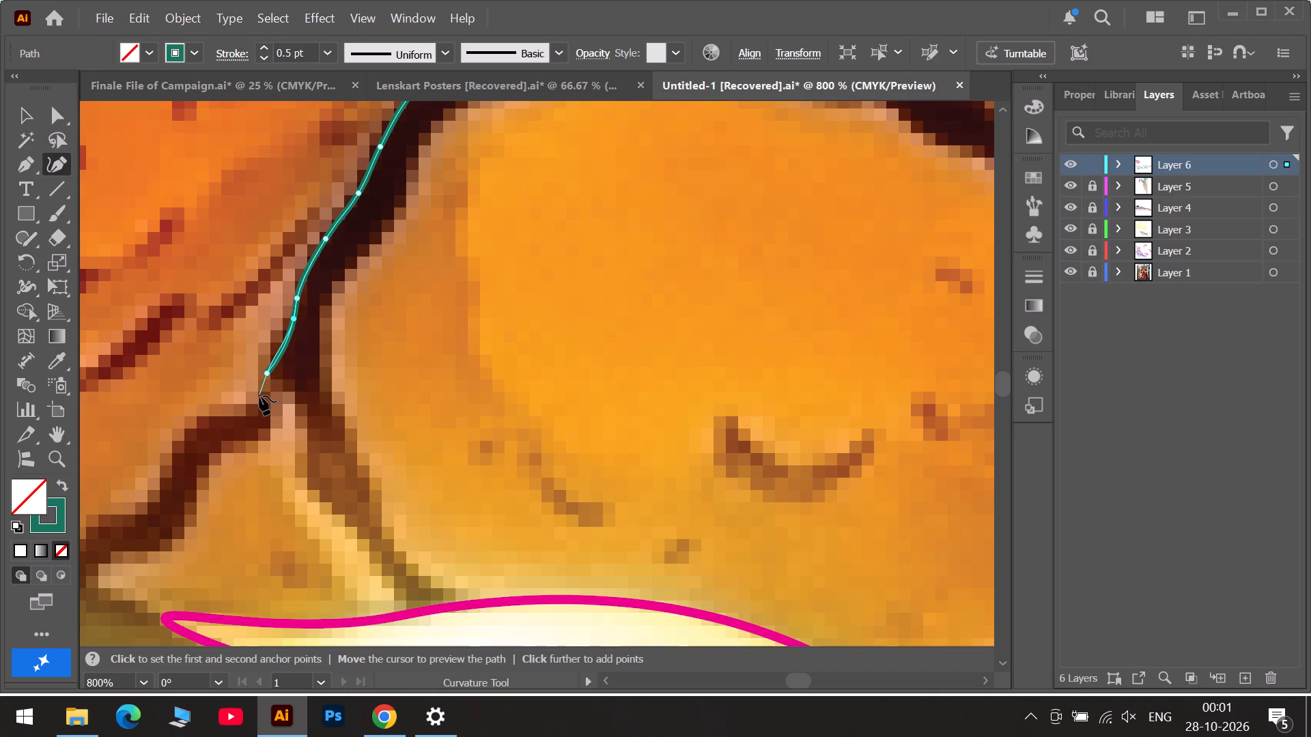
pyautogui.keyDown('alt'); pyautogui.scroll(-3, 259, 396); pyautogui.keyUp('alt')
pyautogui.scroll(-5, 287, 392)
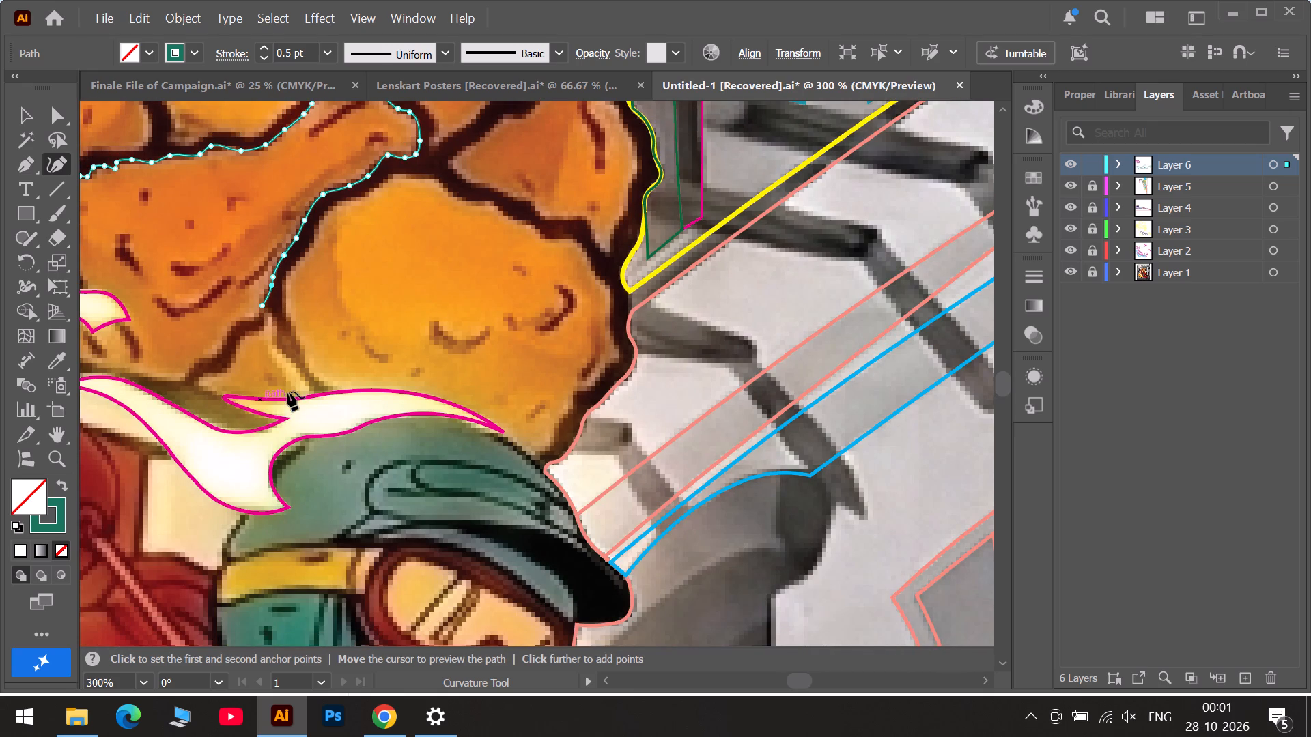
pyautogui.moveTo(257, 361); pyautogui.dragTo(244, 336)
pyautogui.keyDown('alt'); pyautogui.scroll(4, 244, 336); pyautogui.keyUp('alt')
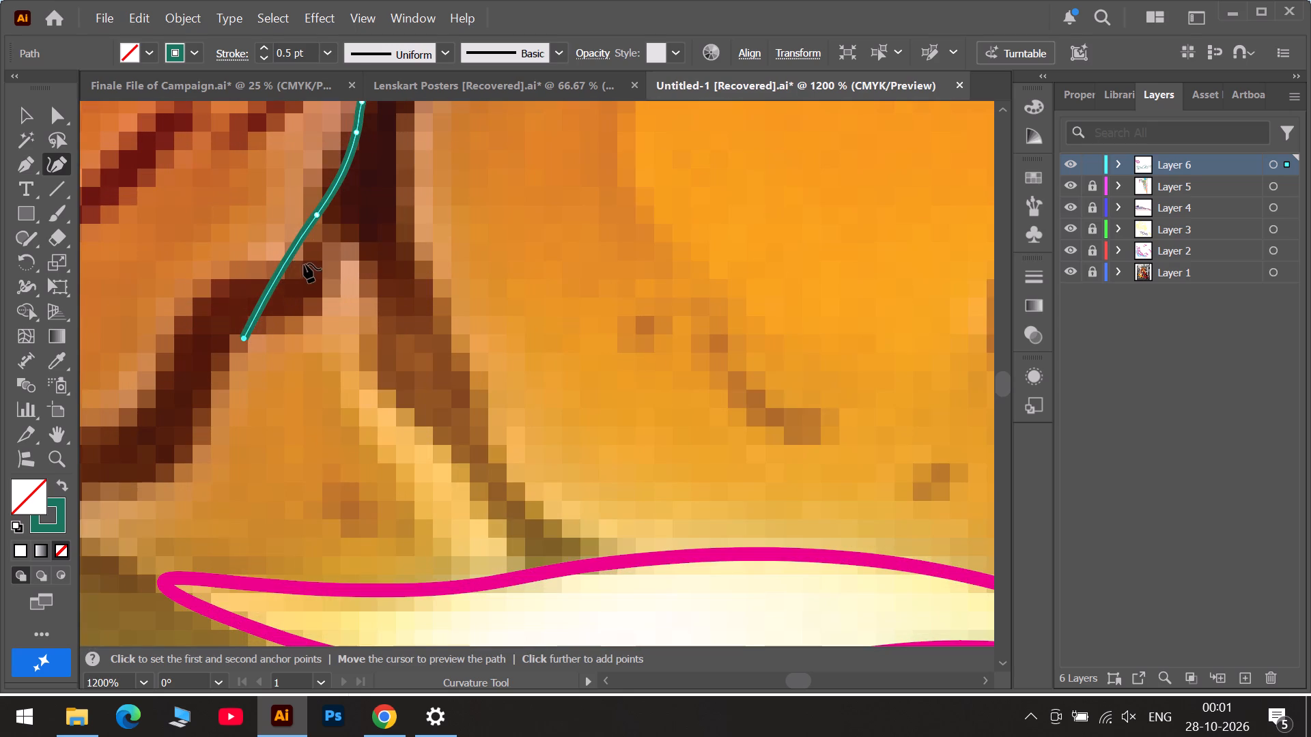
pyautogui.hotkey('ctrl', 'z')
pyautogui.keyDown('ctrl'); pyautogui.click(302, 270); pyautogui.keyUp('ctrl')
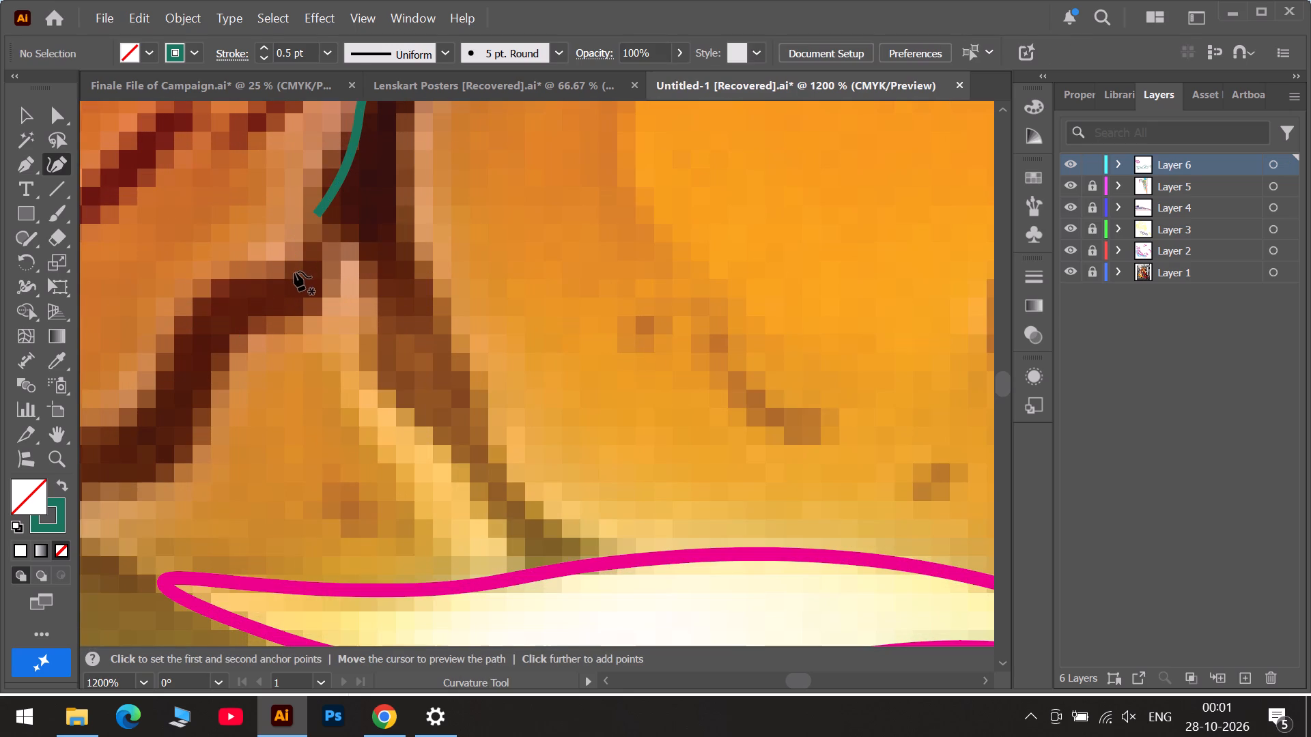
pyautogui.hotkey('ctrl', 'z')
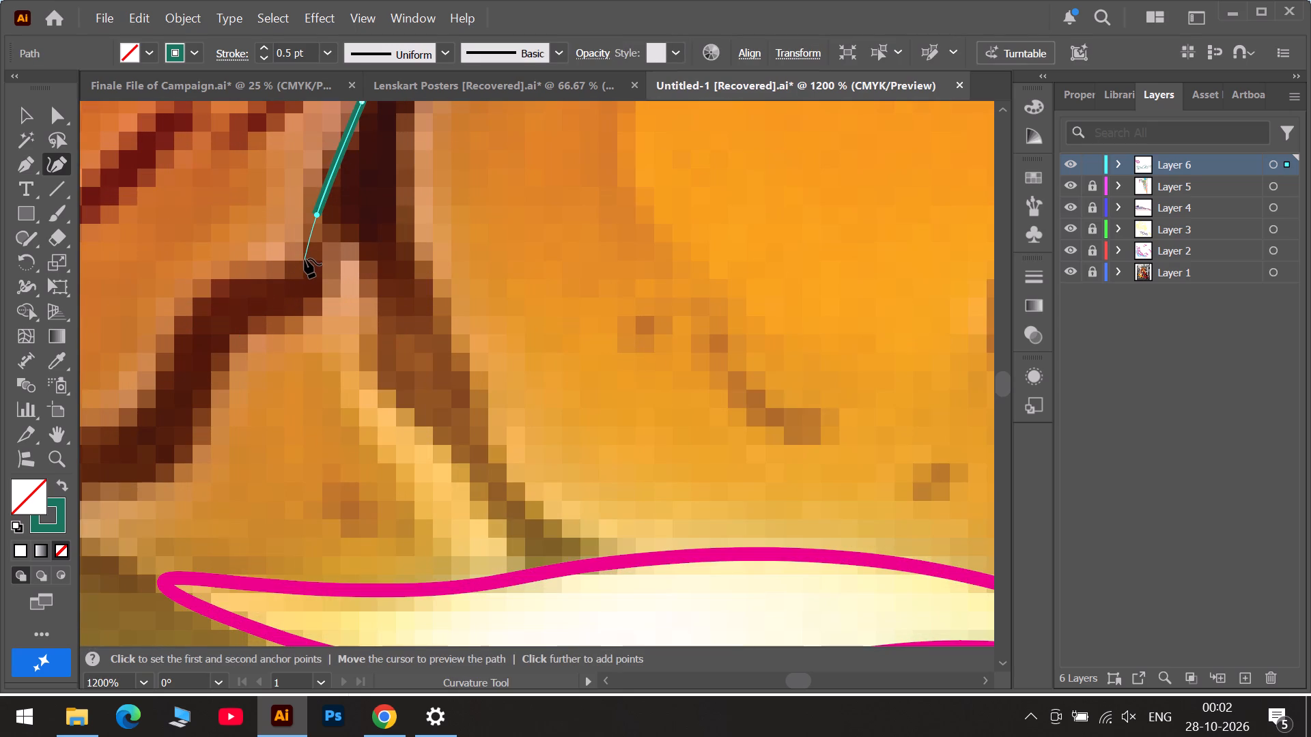
# Trace the stepped edge from the fork to the piece's lower tip, pulling the first step's top point onto the dark edge.
pyautogui.click(305, 259)
pyautogui.click(222, 275)
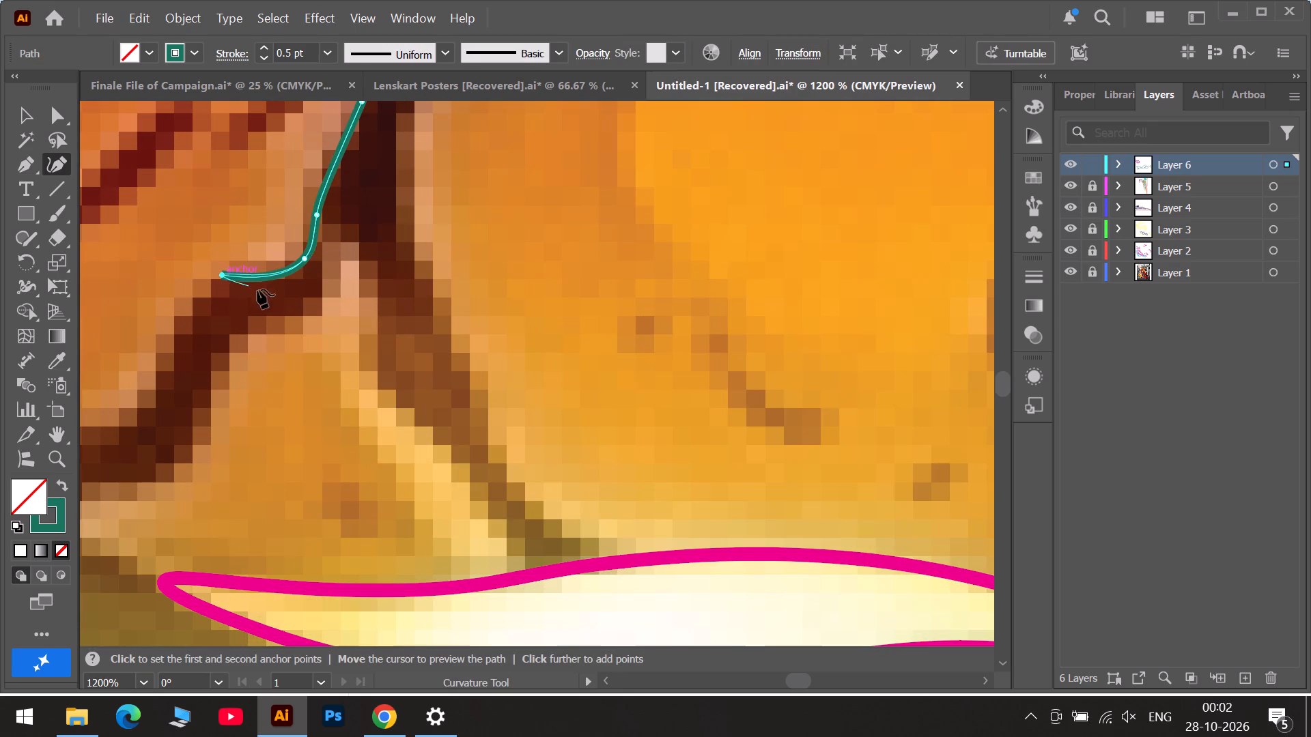
pyautogui.click(758, 682)
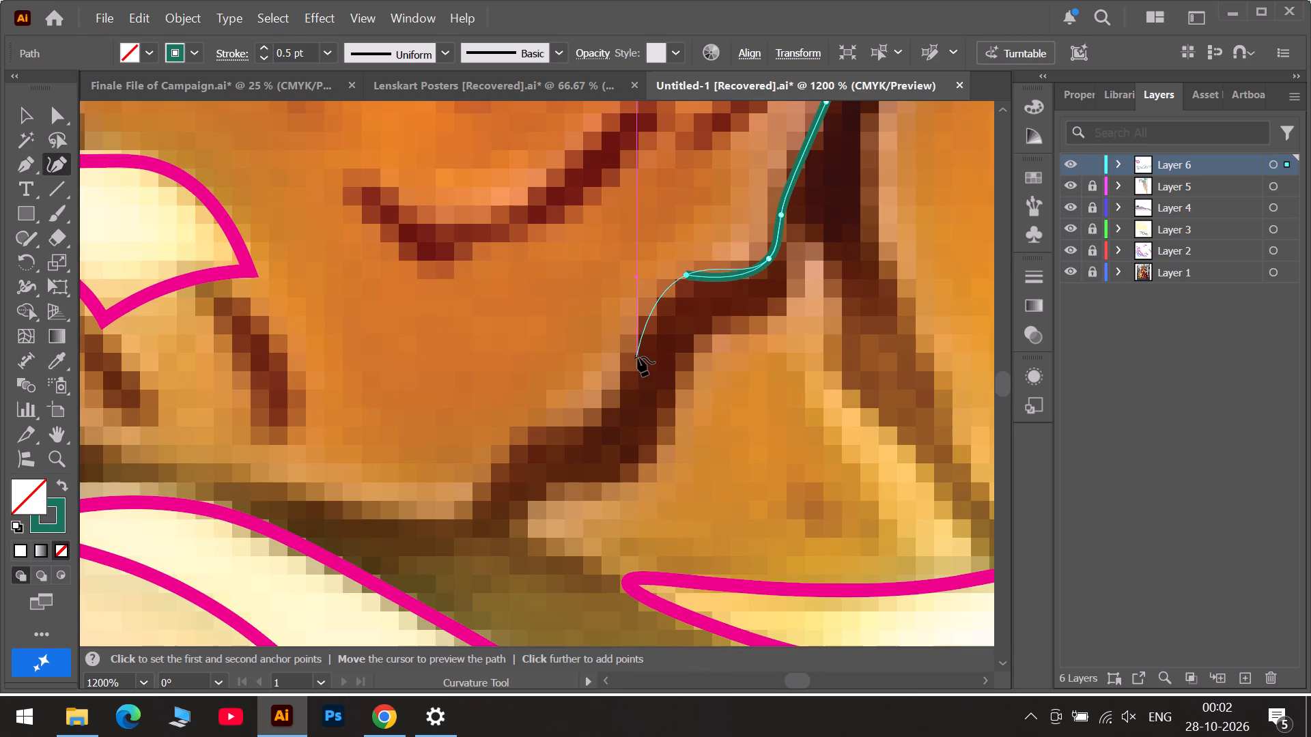
pyautogui.click(638, 357)
pyautogui.click(623, 409)
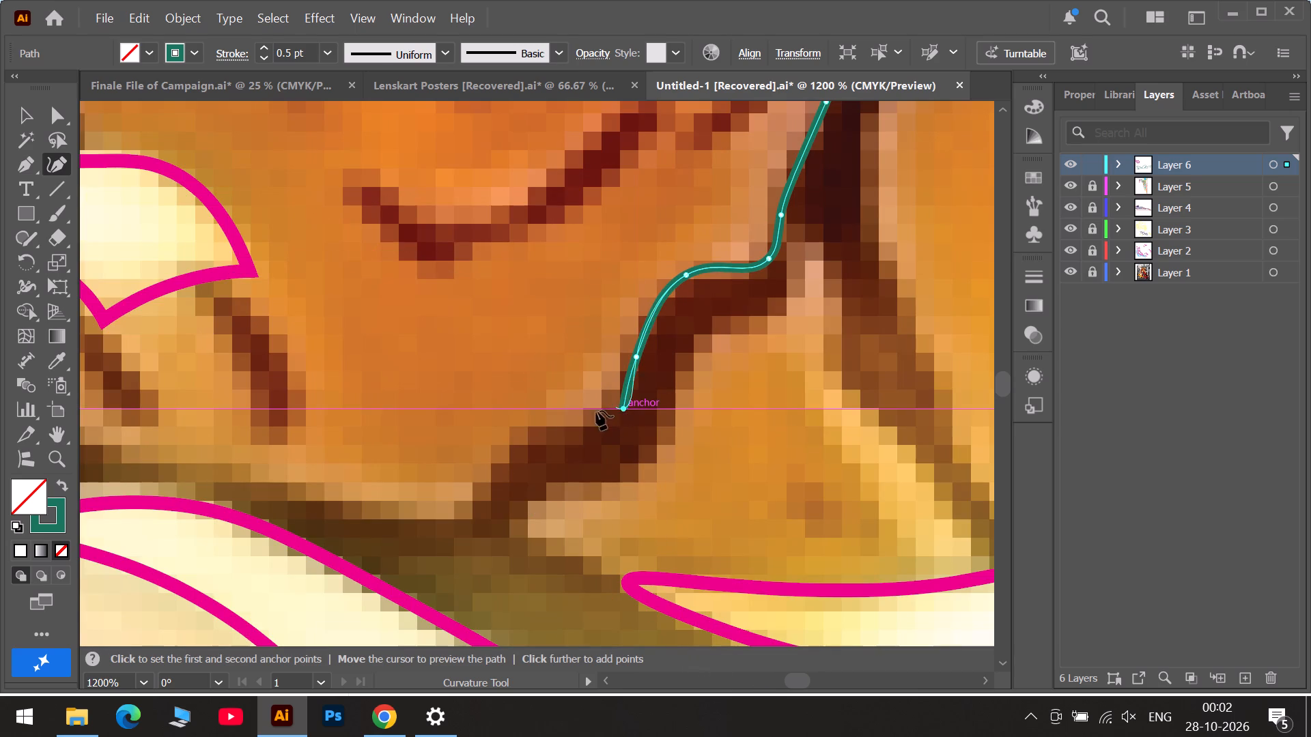
pyautogui.click(531, 429)
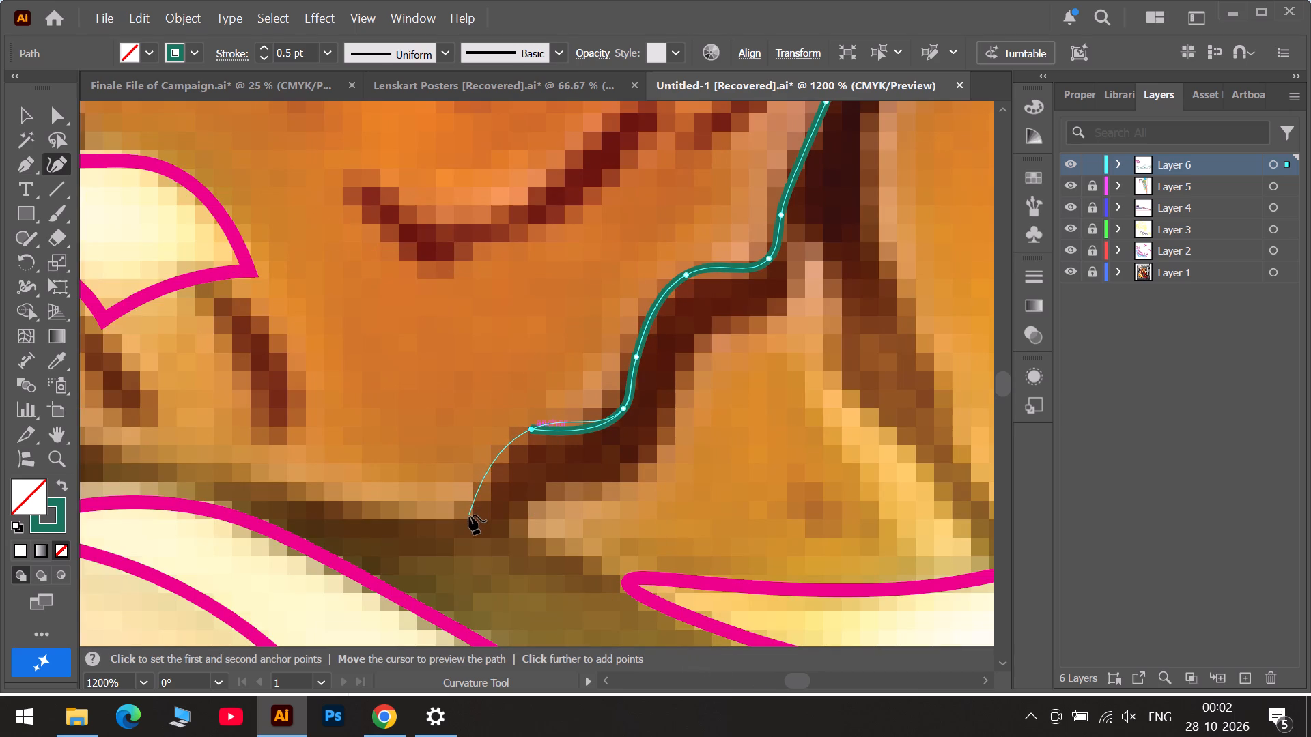
pyautogui.click(469, 515)
pyautogui.scroll(-3, 469, 515)
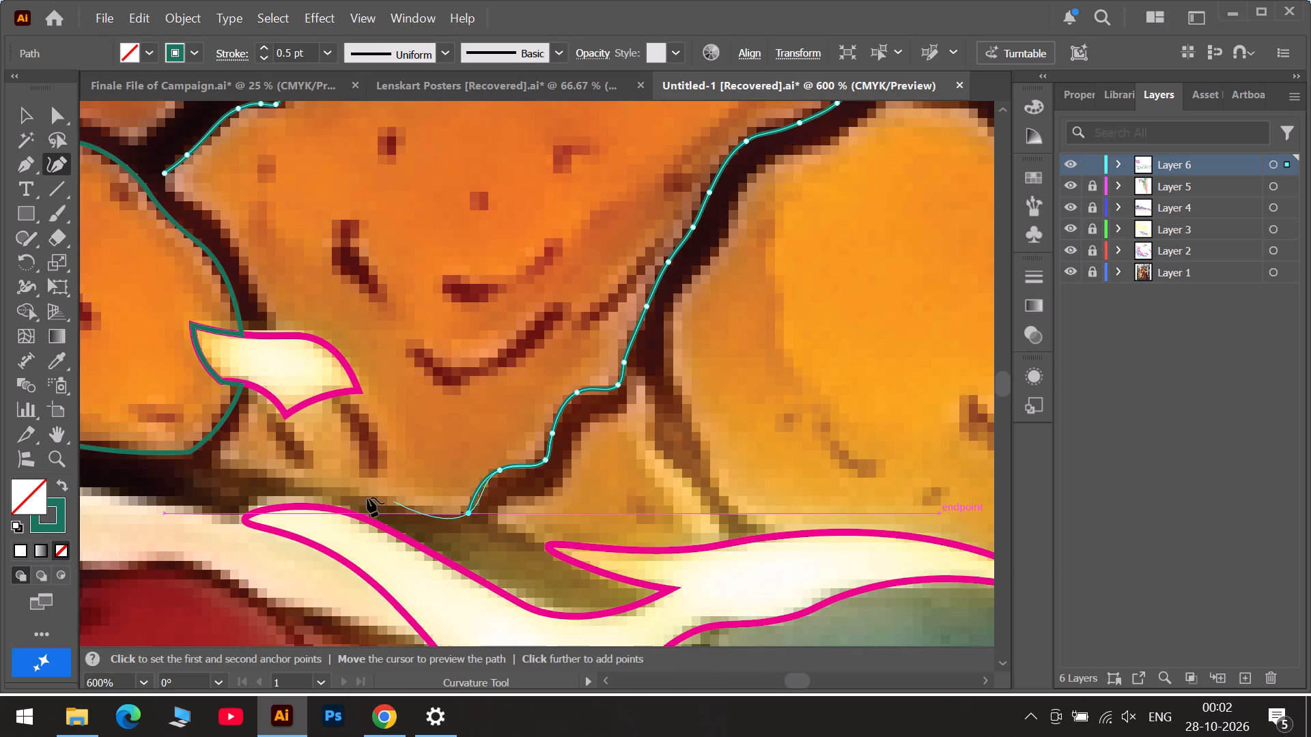
pyautogui.keyDown('alt'); pyautogui.scroll(-1, 345, 494); pyautogui.keyUp('alt')
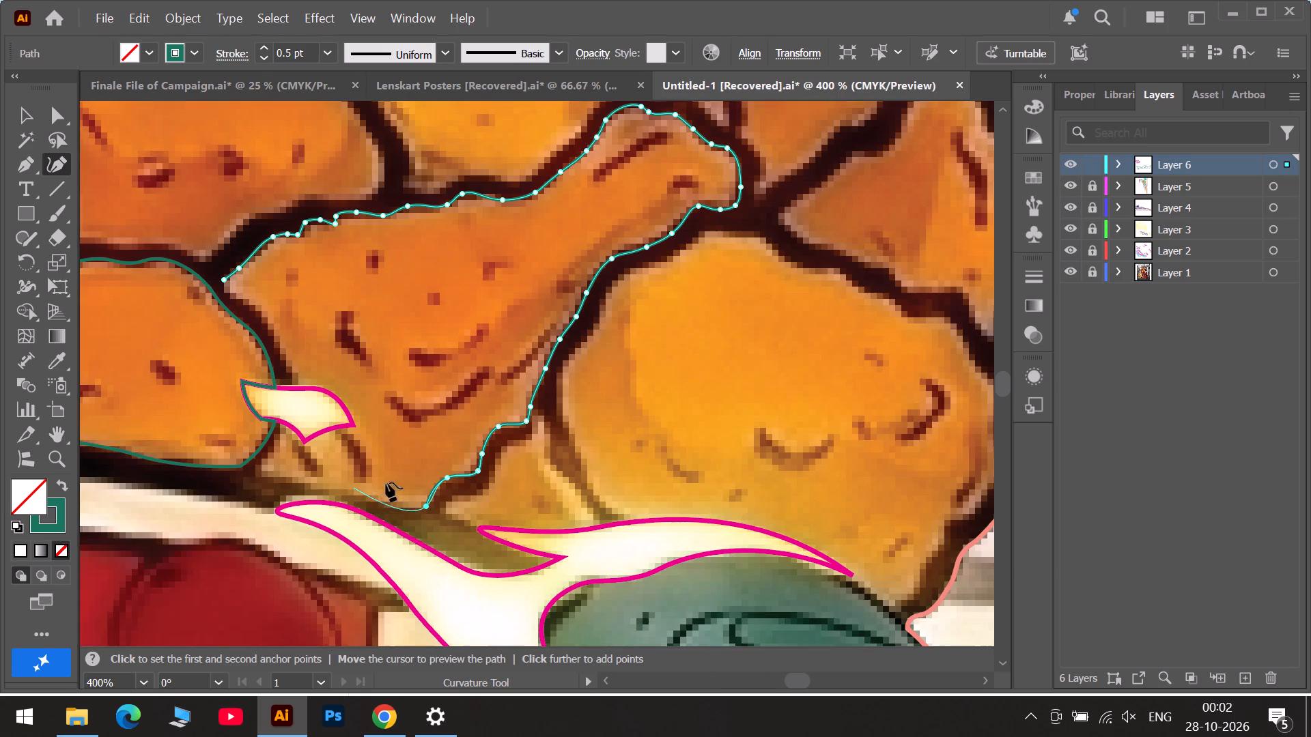
pyautogui.keyDown('alt'); pyautogui.scroll(3, 432, 504); pyautogui.keyUp('alt')
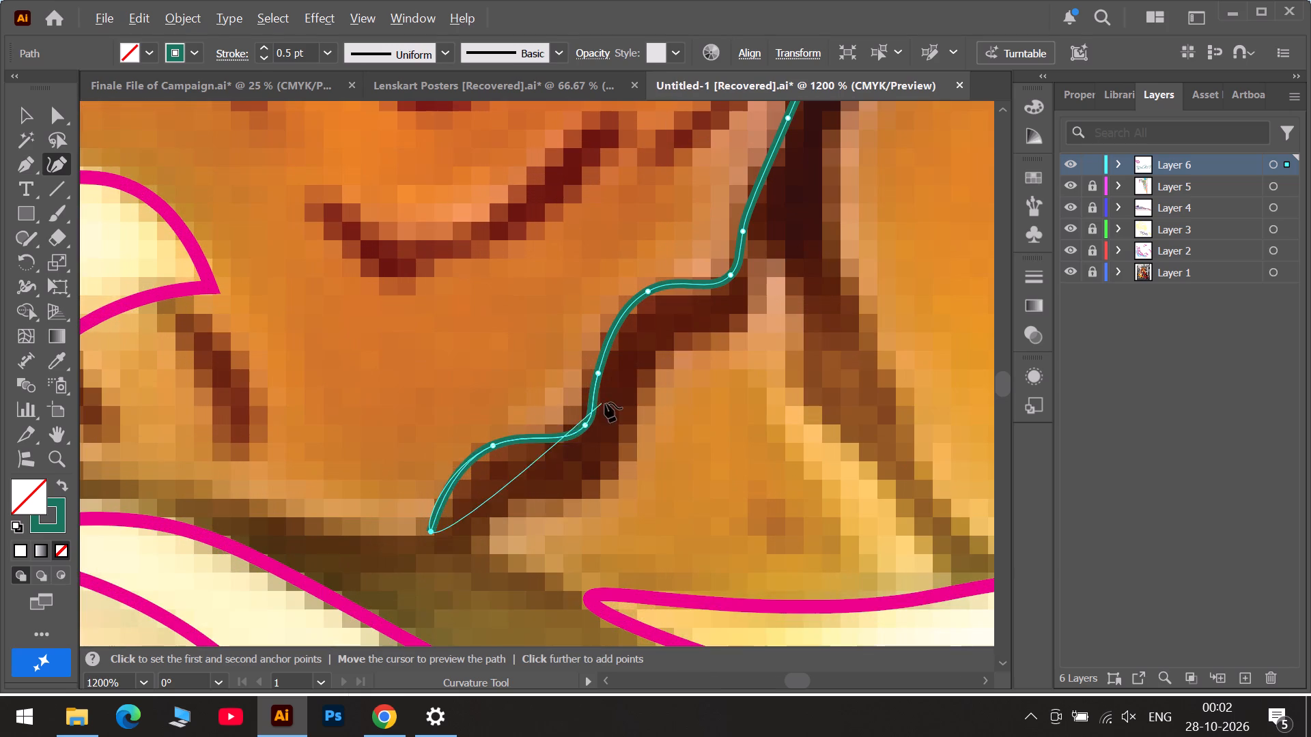
pyautogui.moveTo(649, 293); pyautogui.dragTo(636, 305)
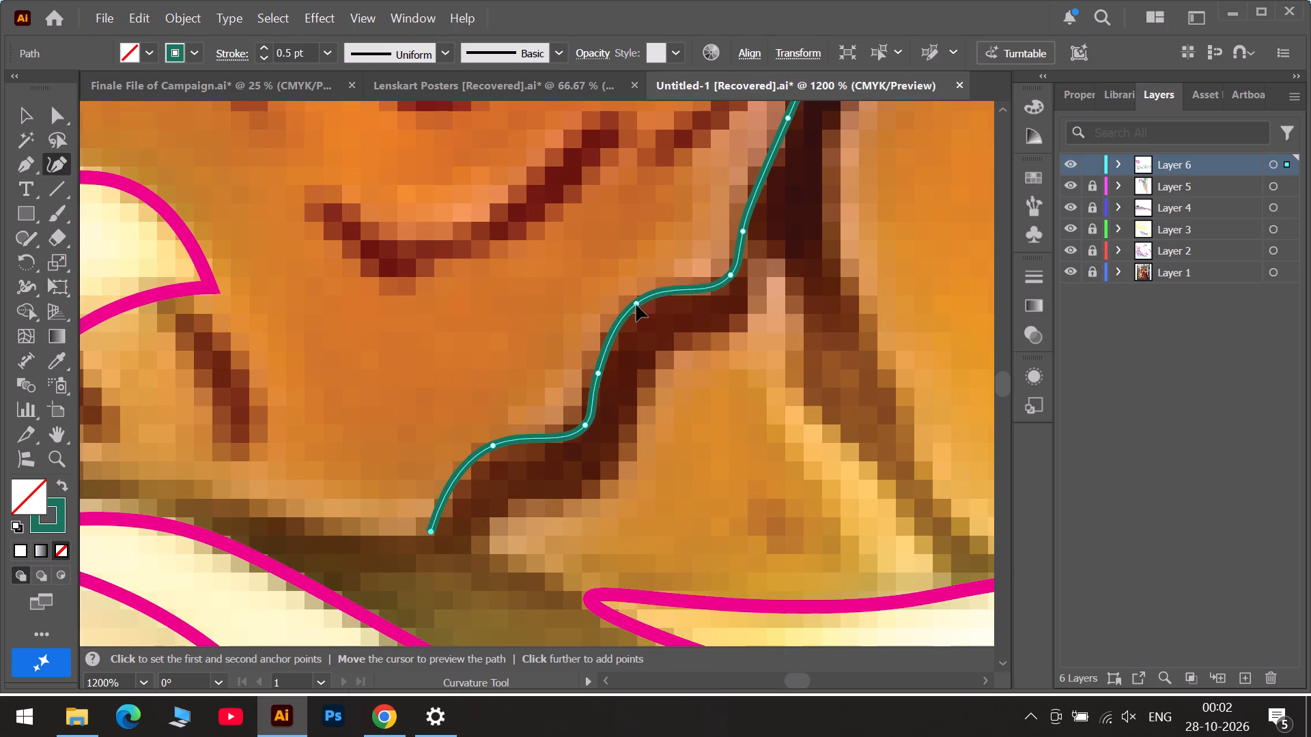
pyautogui.moveTo(636, 305); pyautogui.dragTo(635, 306)
# Turn the lower tip into a corner and trace the bottom edge to a corner point beside the neighbouring green outline.
pyautogui.doubleClick(426, 530)
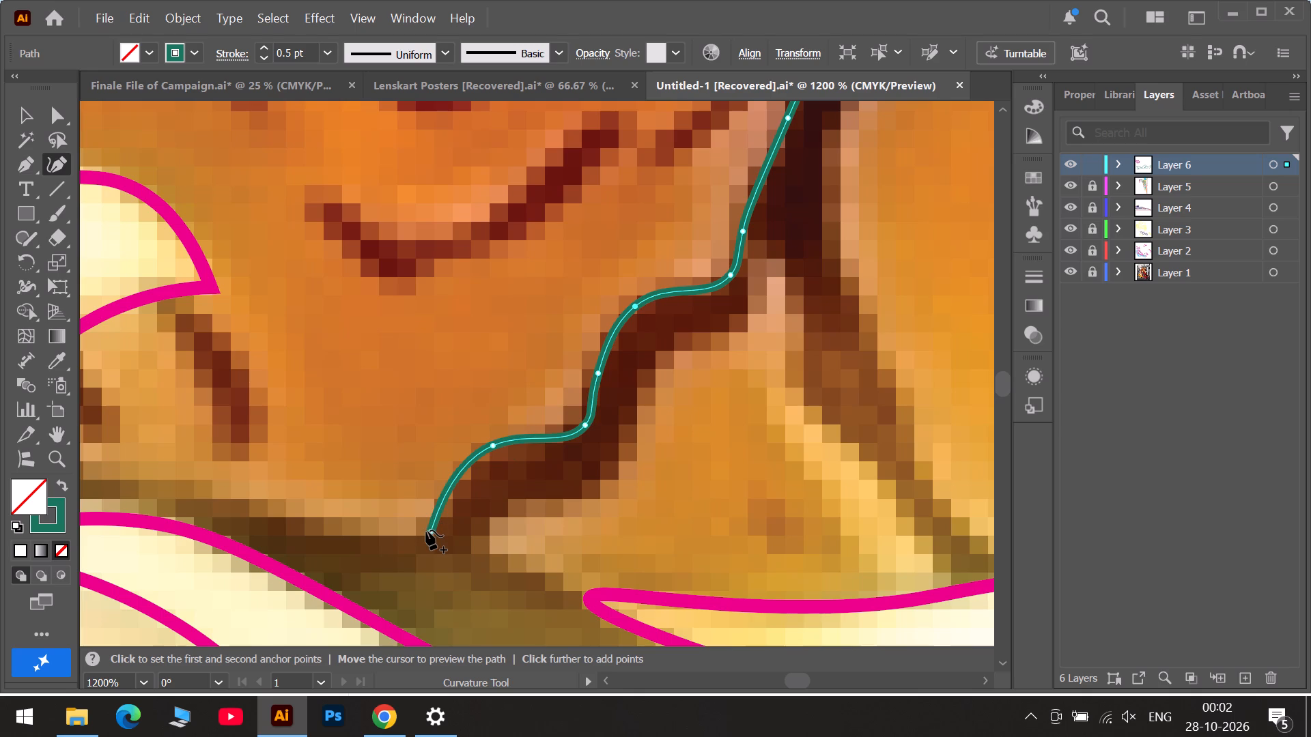
pyautogui.click(300, 524)
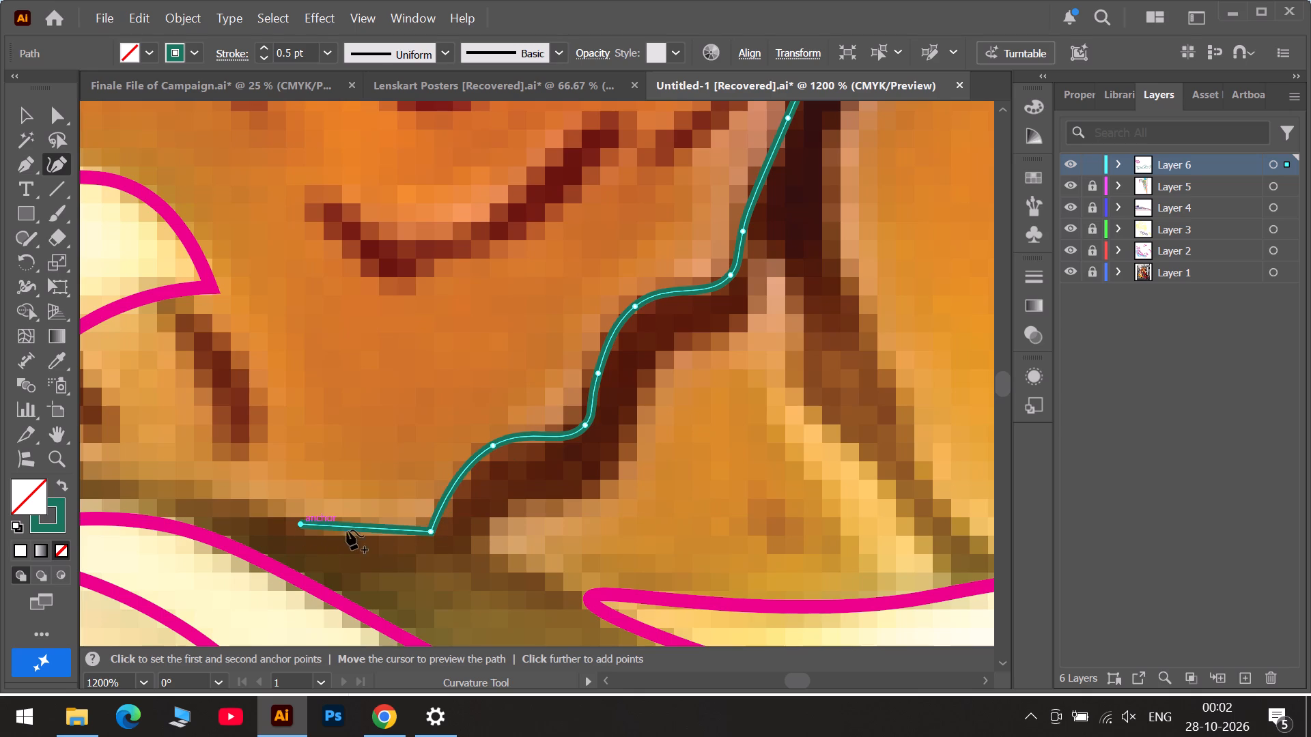
pyautogui.click(752, 686)
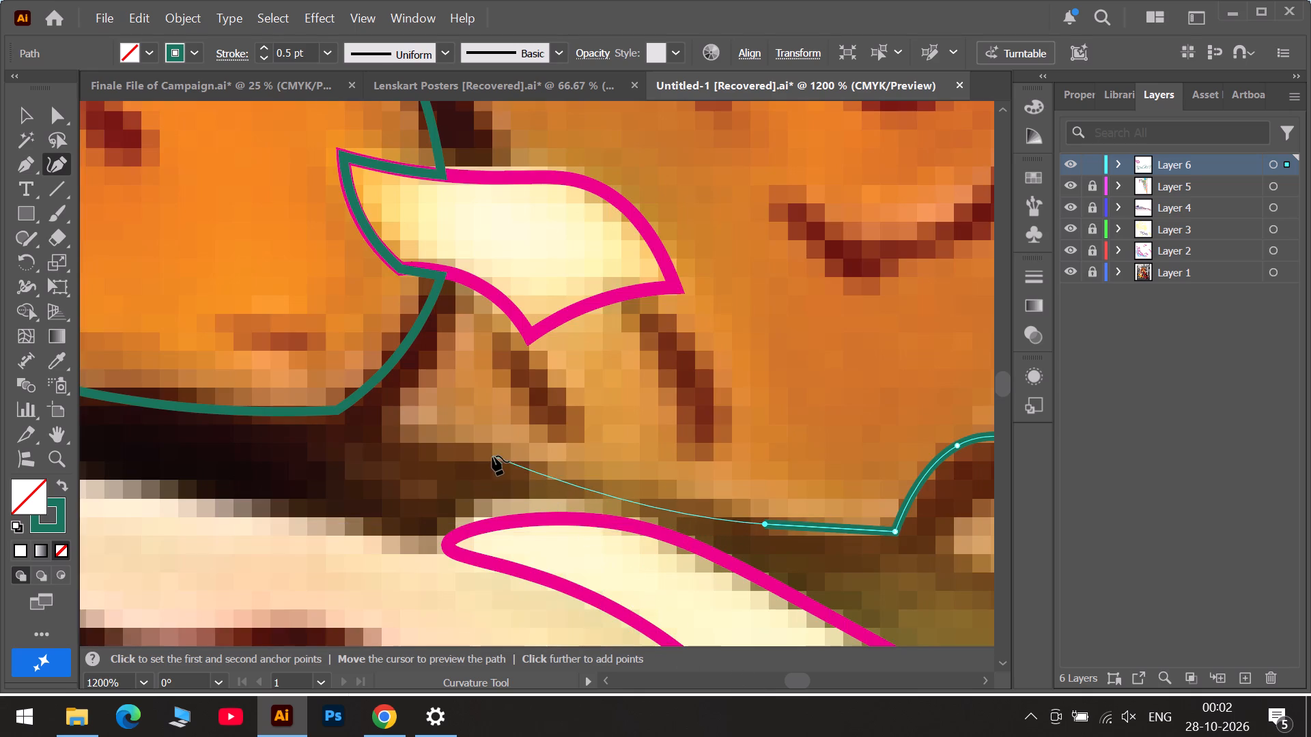
pyautogui.click(473, 459)
pyautogui.click(371, 427)
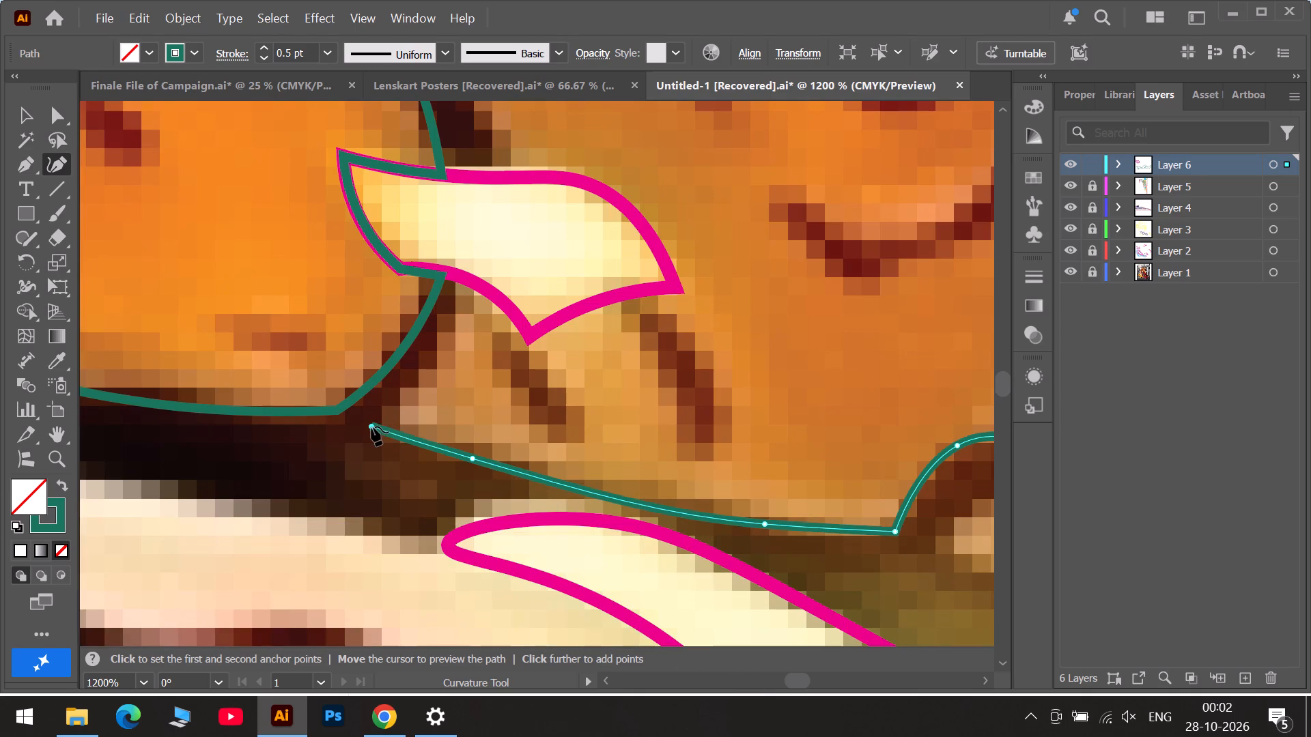
pyautogui.doubleClick(371, 427)
# Trace the short side up to the small cream shape, placing the end point on its magenta outline as a corner.
pyautogui.click(403, 394)
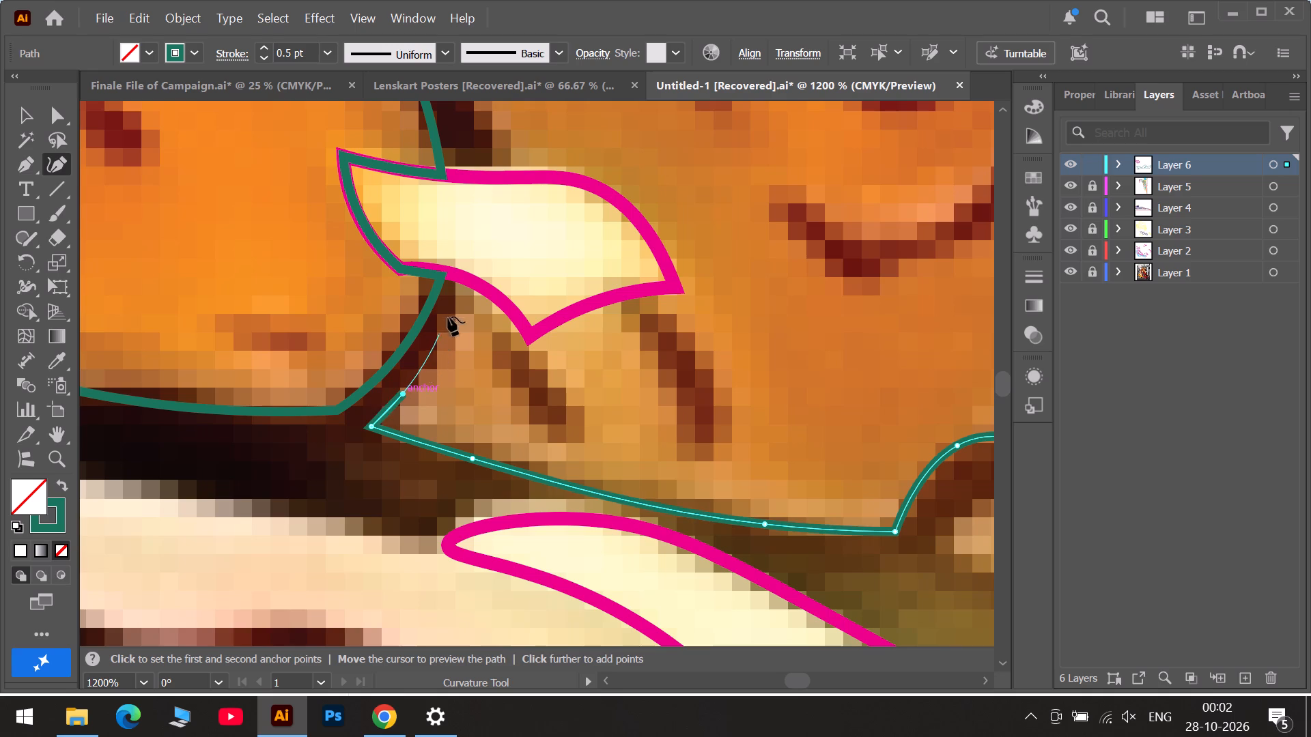
pyautogui.click(463, 285)
pyautogui.click(463, 285)
pyautogui.moveTo(463, 285); pyautogui.dragTo(463, 274)
pyautogui.doubleClick(463, 274)
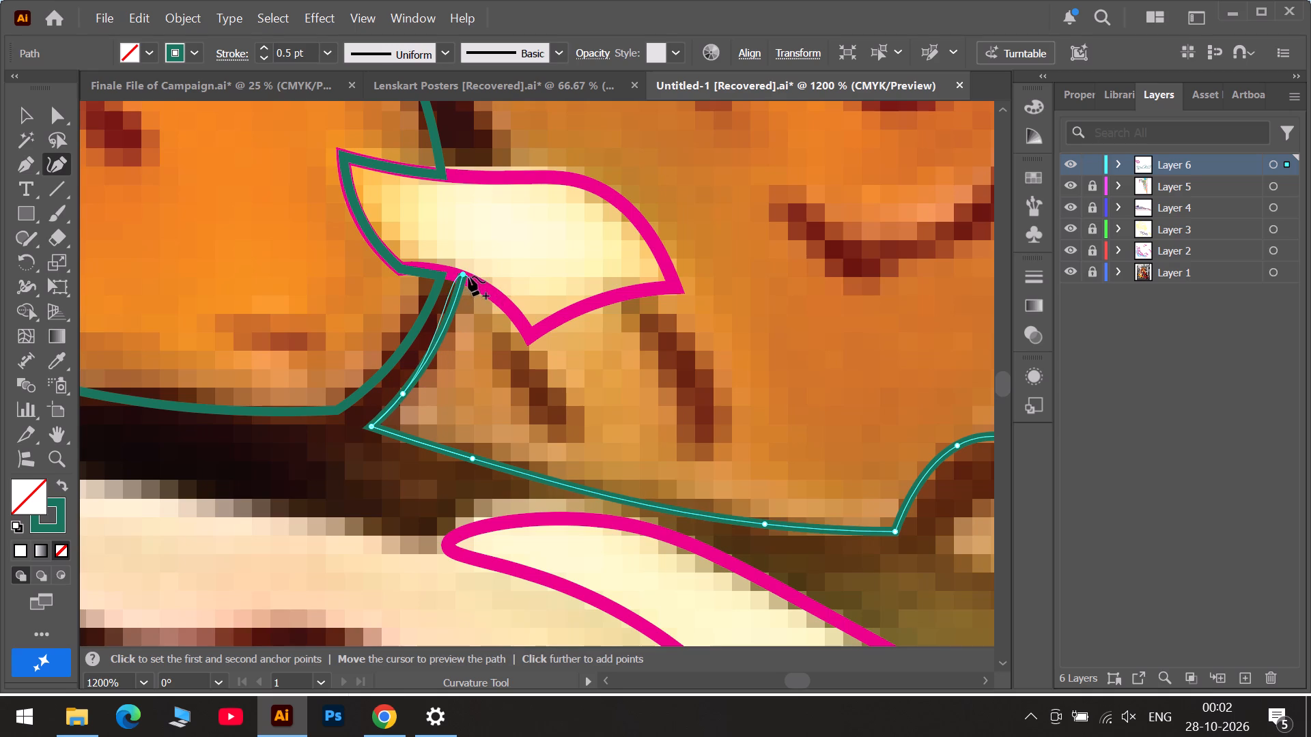
pyautogui.doubleClick(462, 274)
# Continue the outline along the cream shape's lower magenta edges, placing corner points at its bottom tip and far pointed tip.
pyautogui.click(503, 298)
pyautogui.click(440, 274)
pyautogui.click(440, 274)
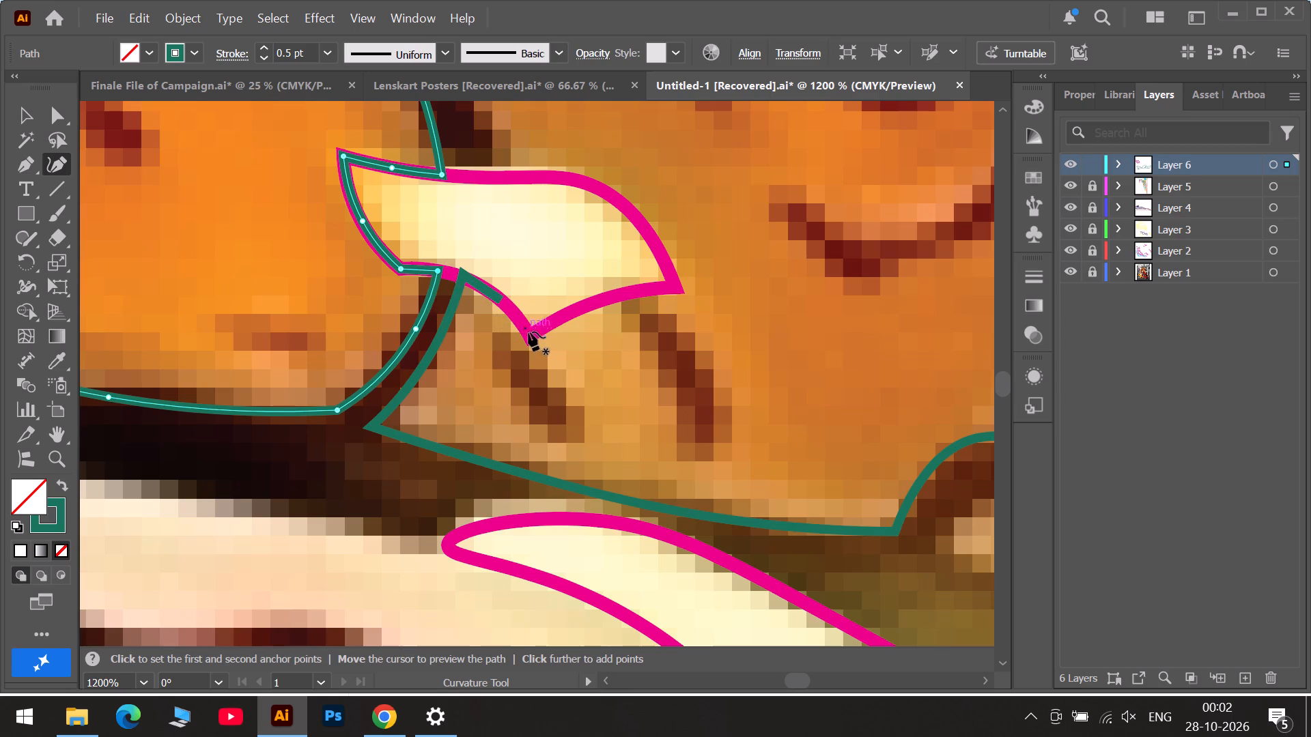
pyautogui.click(498, 297)
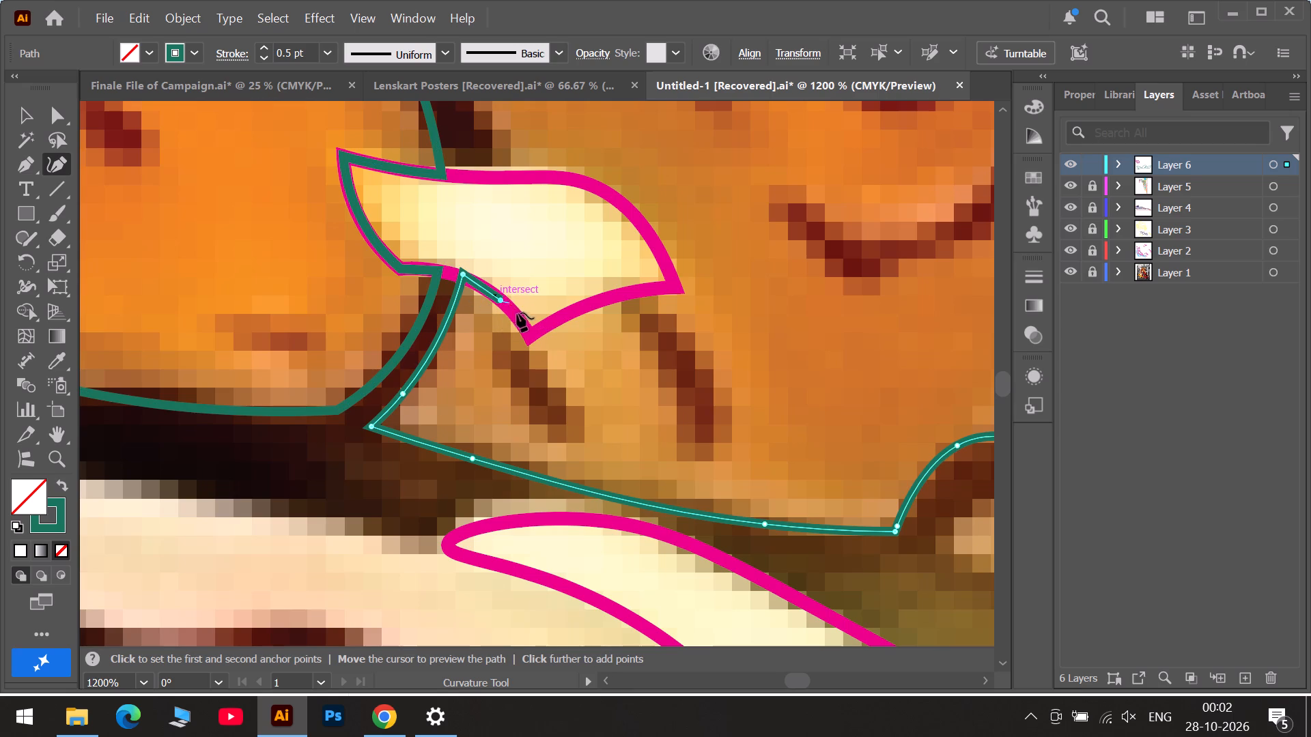
pyautogui.tripleClick(528, 336)
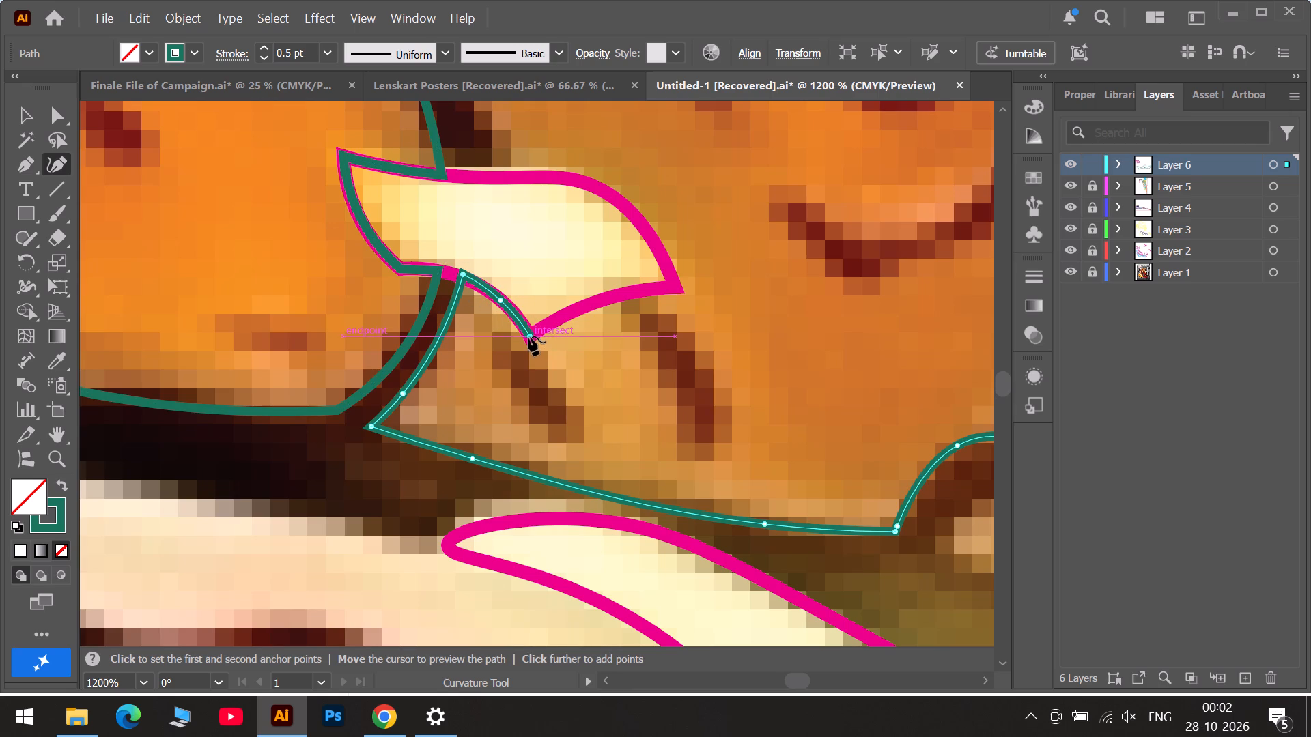
pyautogui.click(559, 319)
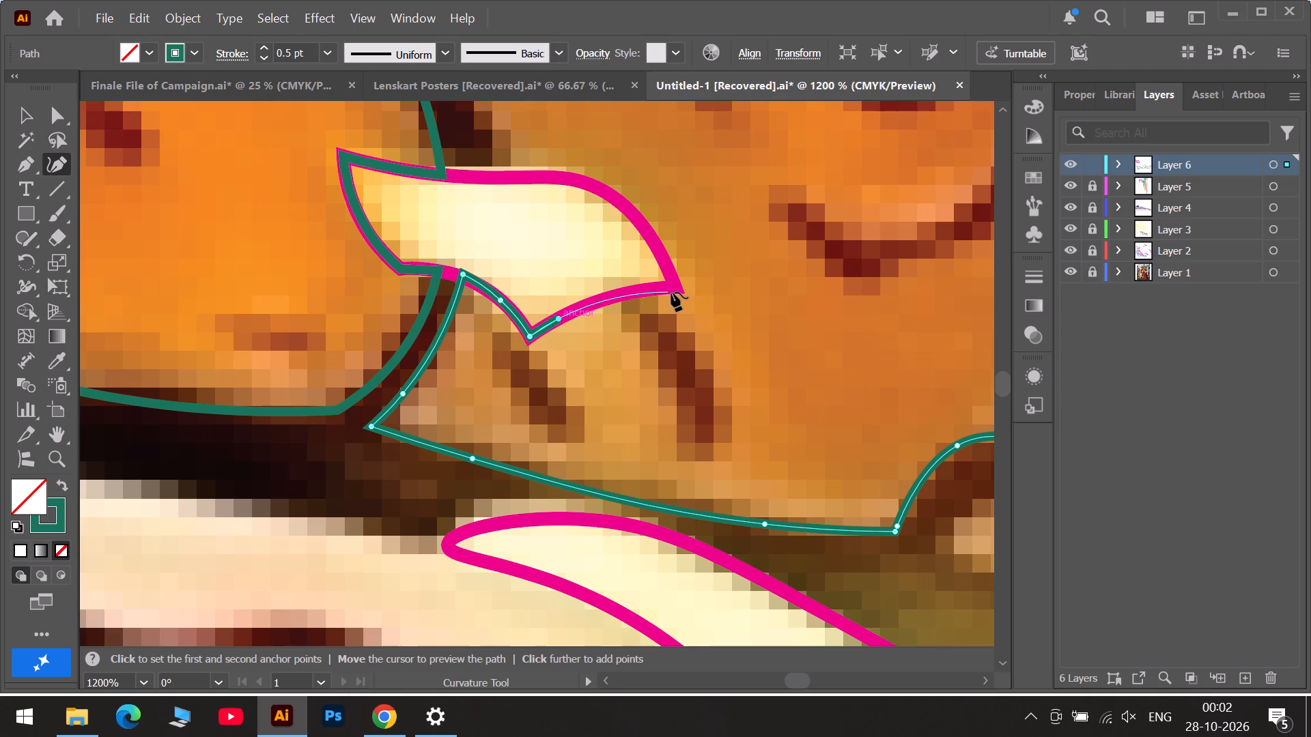
pyautogui.tripleClick(675, 287)
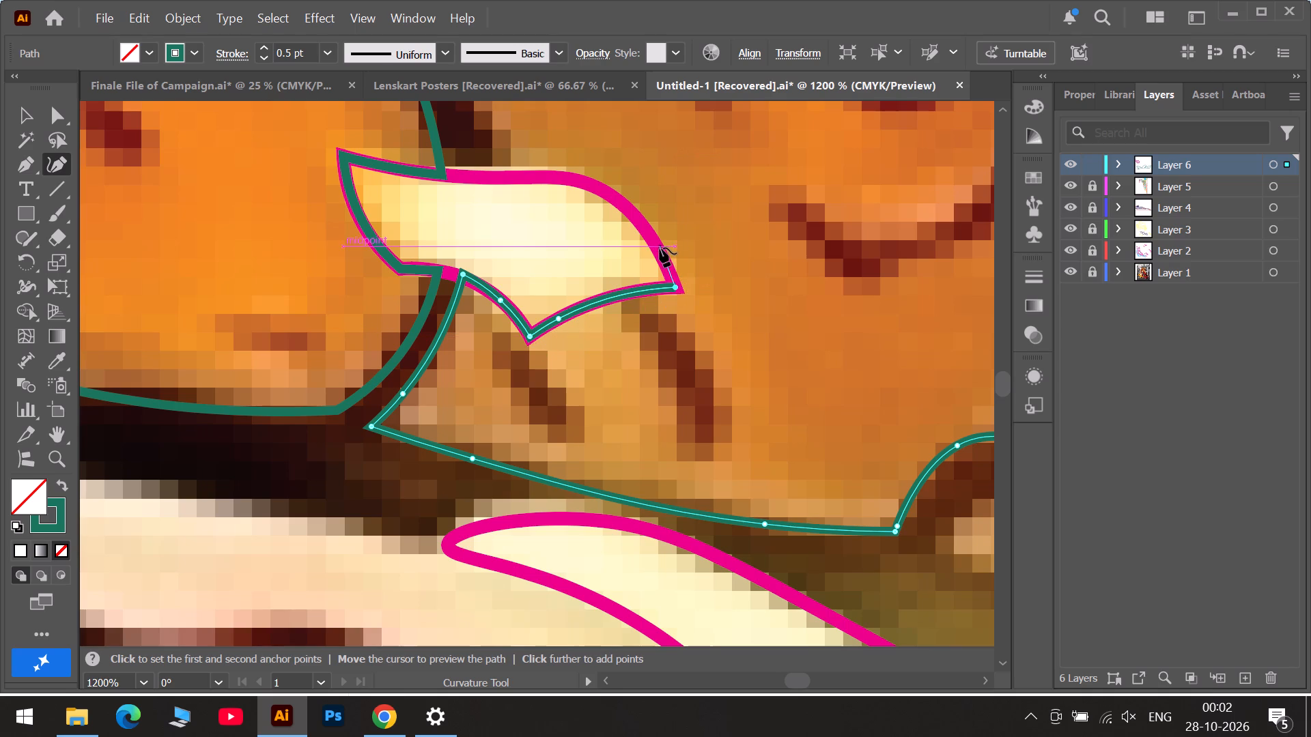
# Trace the cream shape's outer curve and top edge back to a corner point where the dark line meets it.
pyautogui.click(660, 248)
pyautogui.scroll(6, 626, 227)
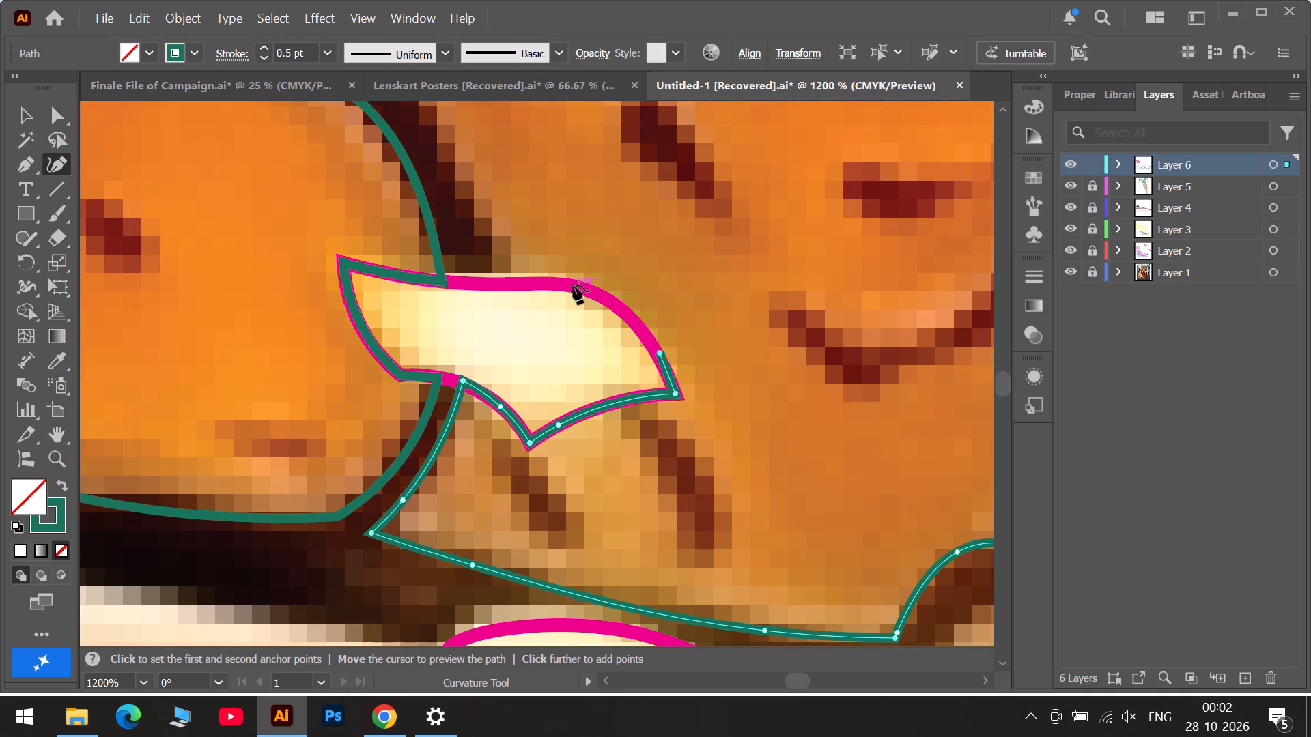
pyautogui.click(582, 290)
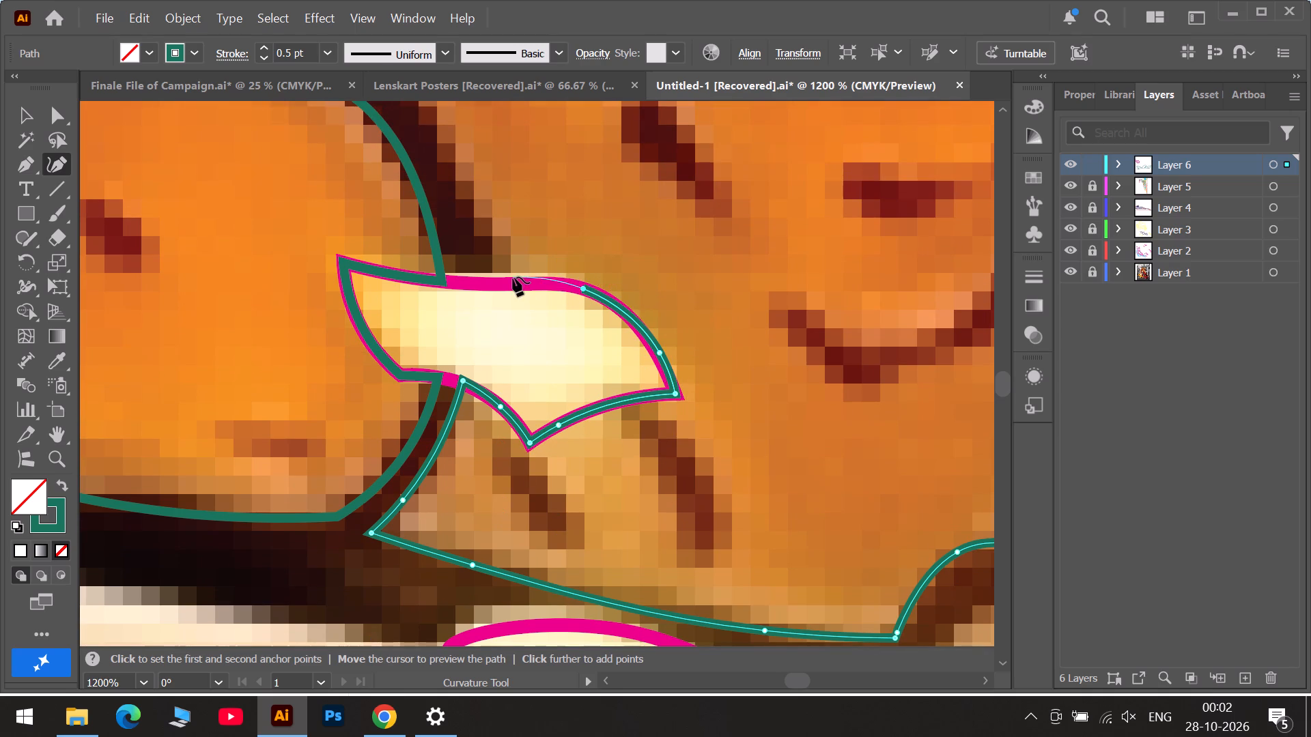
pyautogui.doubleClick(507, 281)
# Trace up the dark line's edge from the cream shape to the fork and close the outline at its starting point.
pyautogui.click(497, 241)
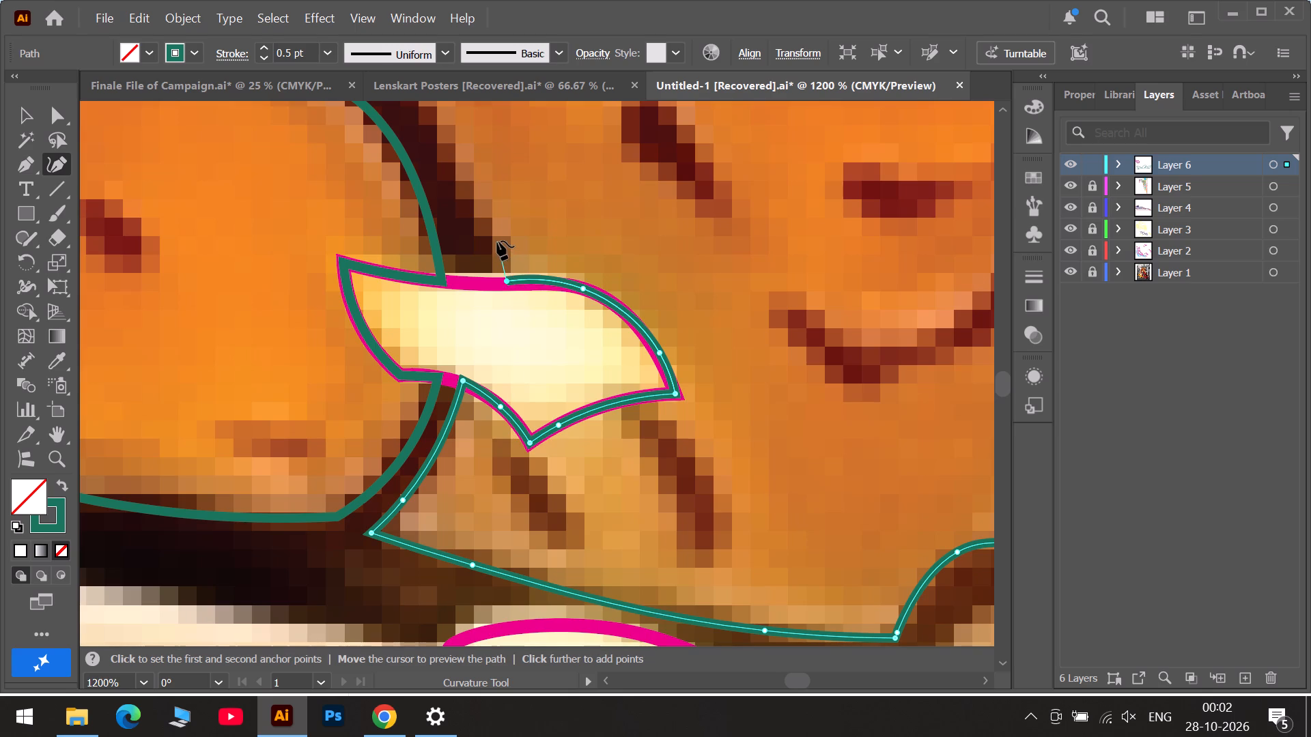
pyautogui.scroll(6, 489, 229)
pyautogui.scroll(3, 430, 220)
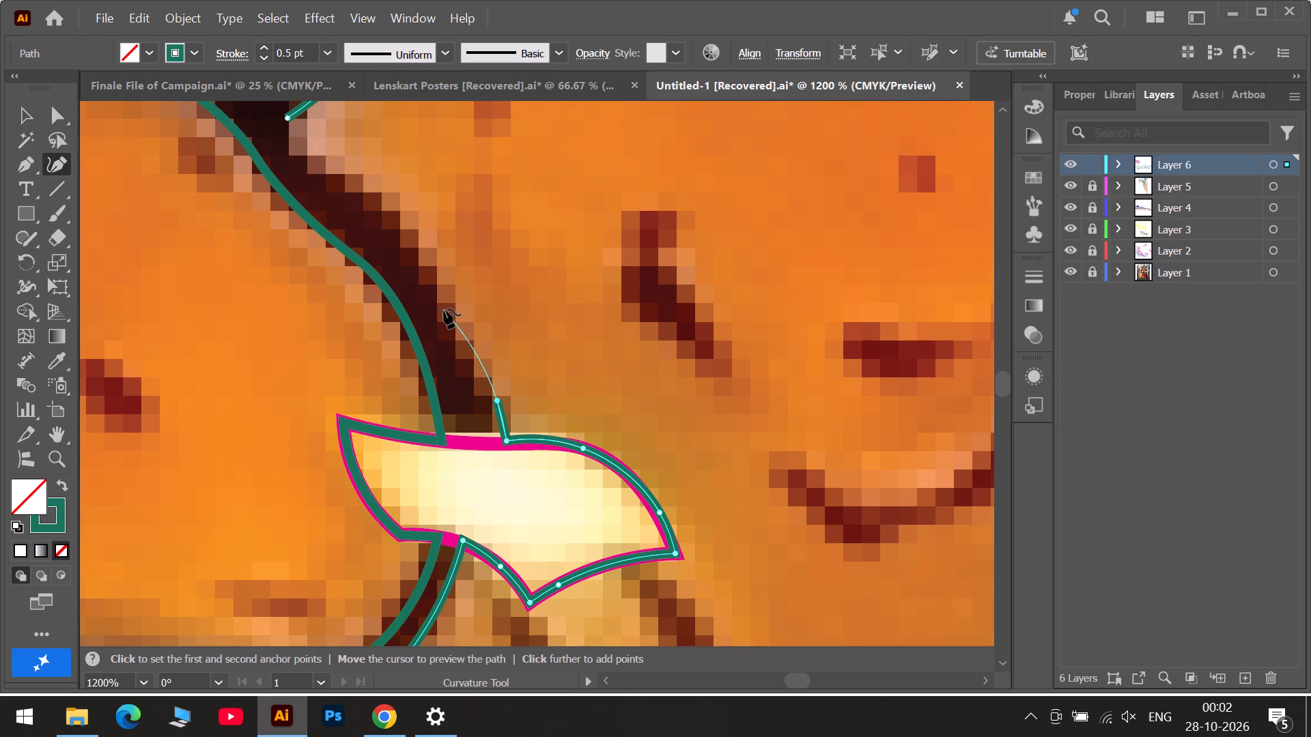
pyautogui.click(445, 307)
pyautogui.click(407, 225)
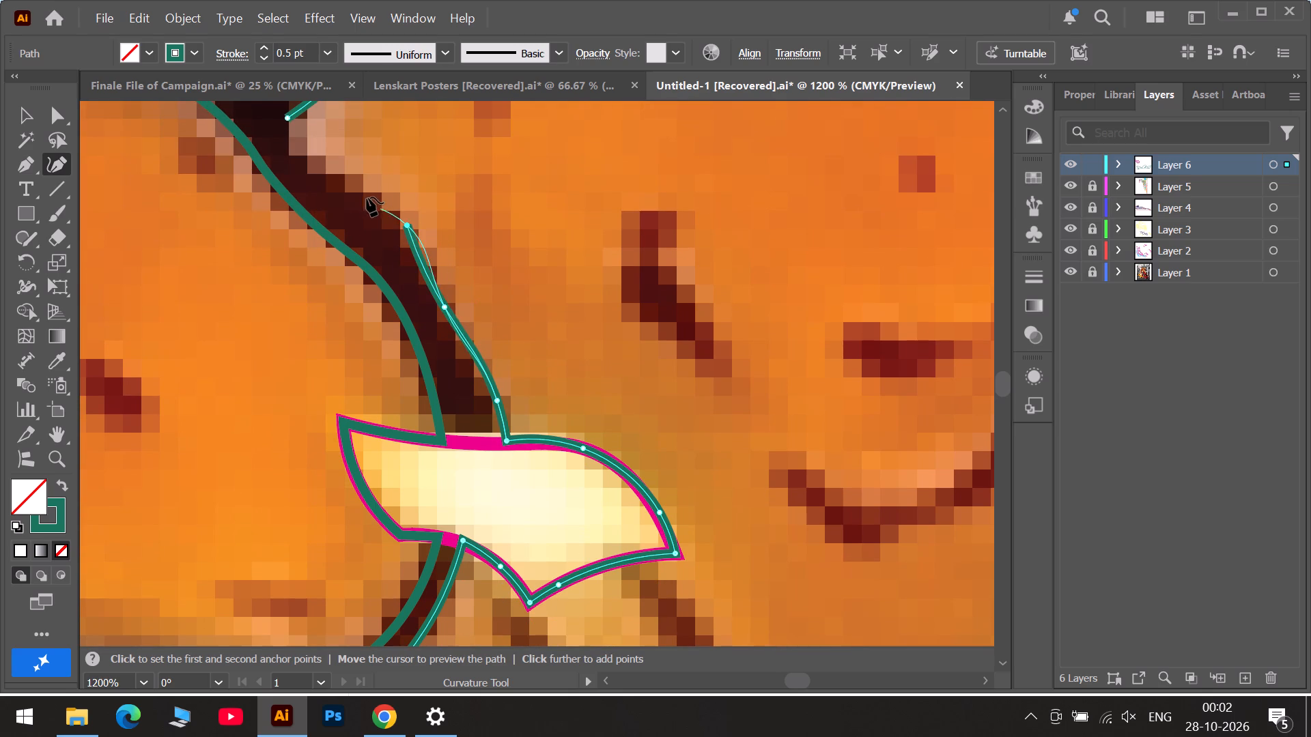
pyautogui.scroll(5, 365, 193)
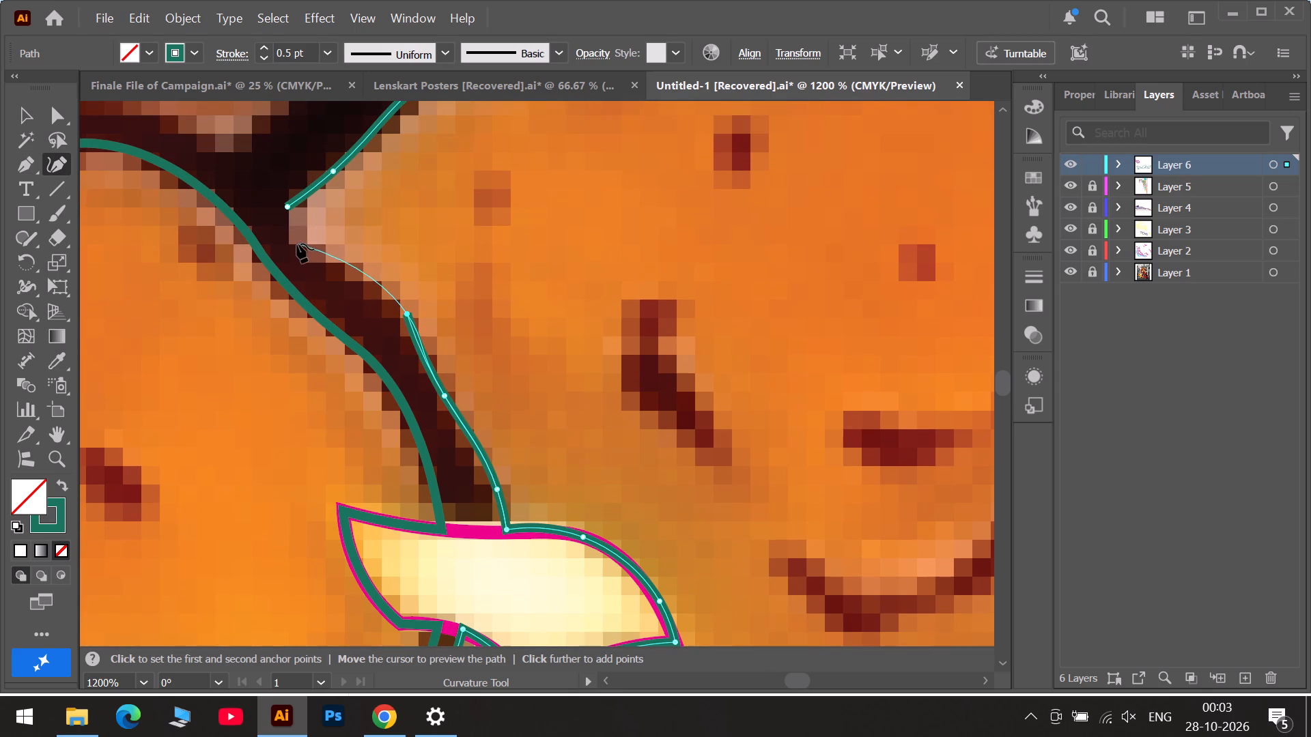
pyautogui.tripleClick(296, 243)
pyautogui.tripleClick(288, 207)
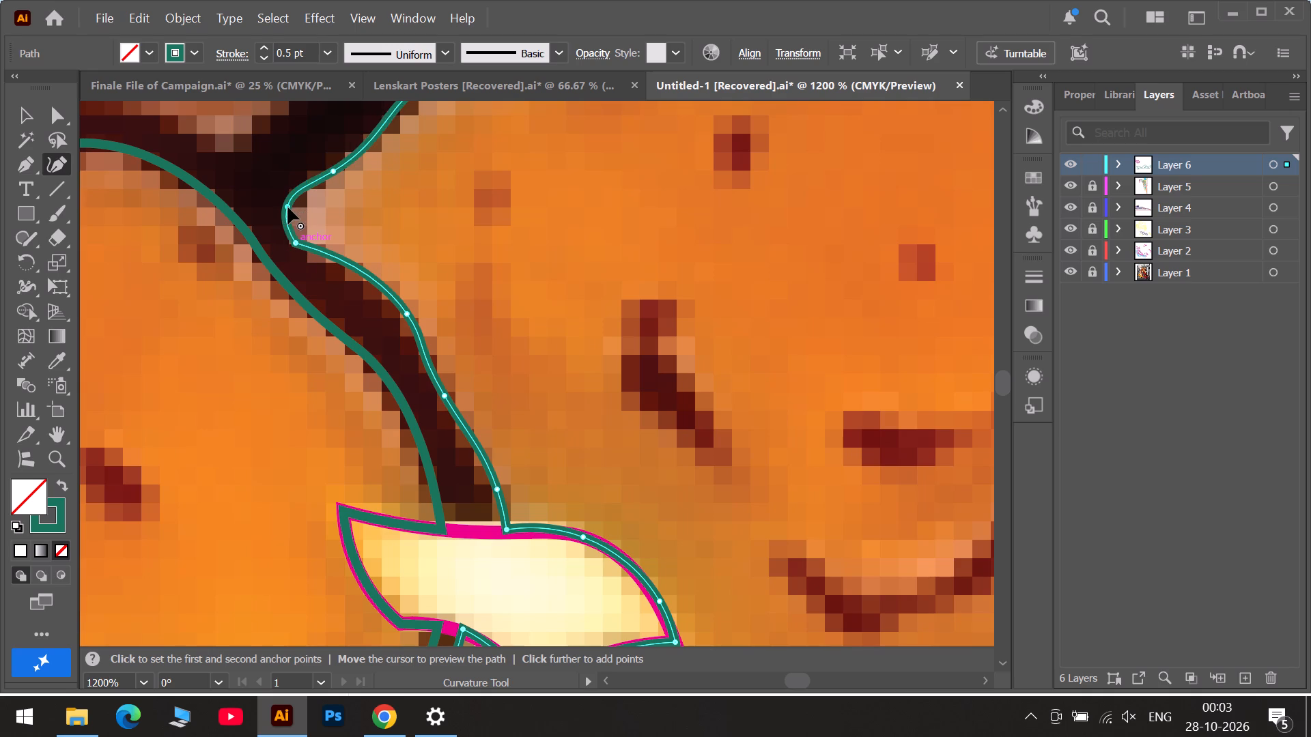
# Refine the closing section by shifting the lower fork corner point and the next curve point onto the dark line's edge.
pyautogui.click(296, 238)
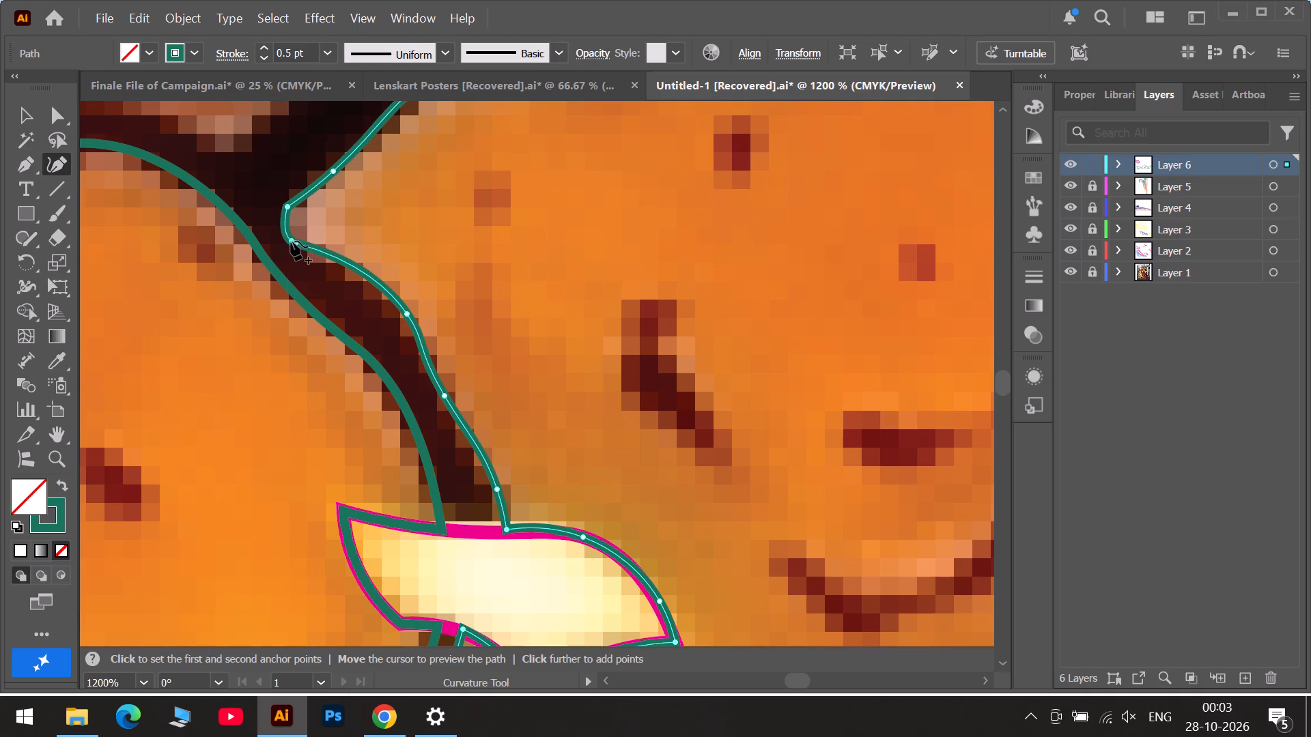
pyautogui.hotkey('ctrl', 'z')
pyautogui.moveTo(296, 243); pyautogui.dragTo(290, 242)
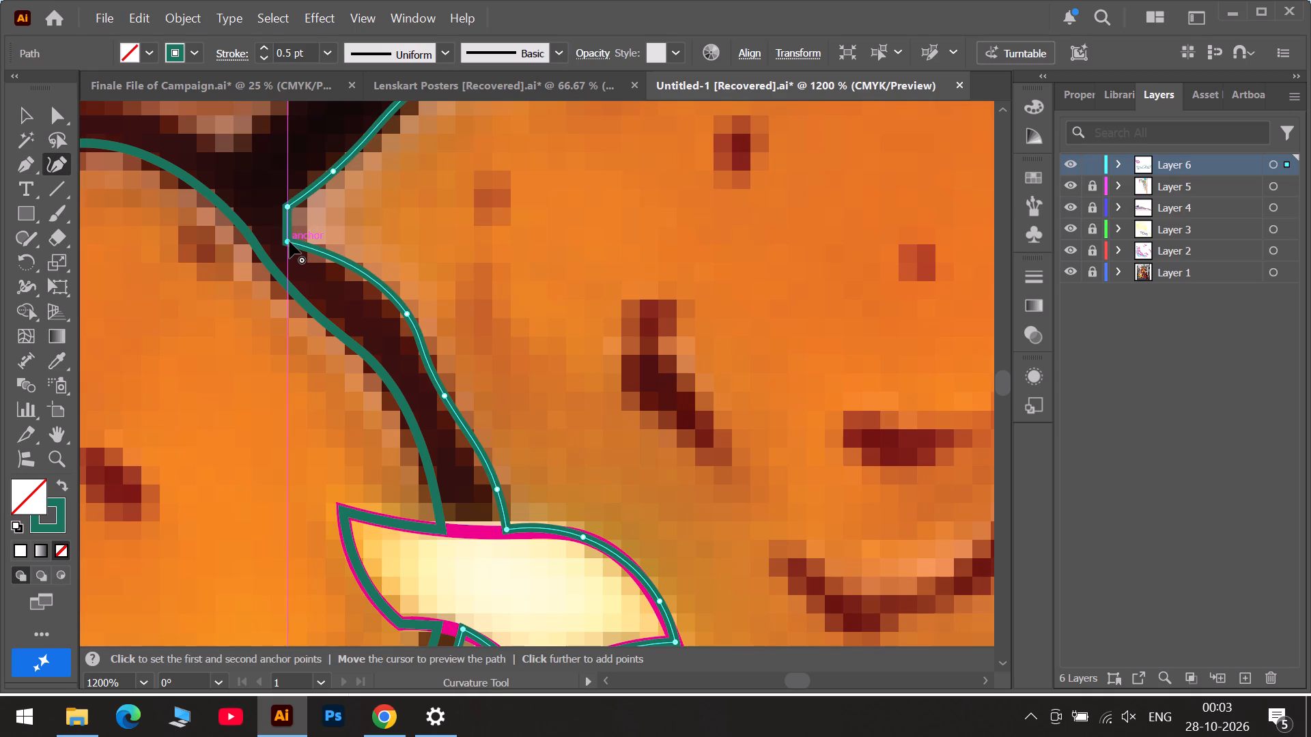
pyautogui.click(290, 242)
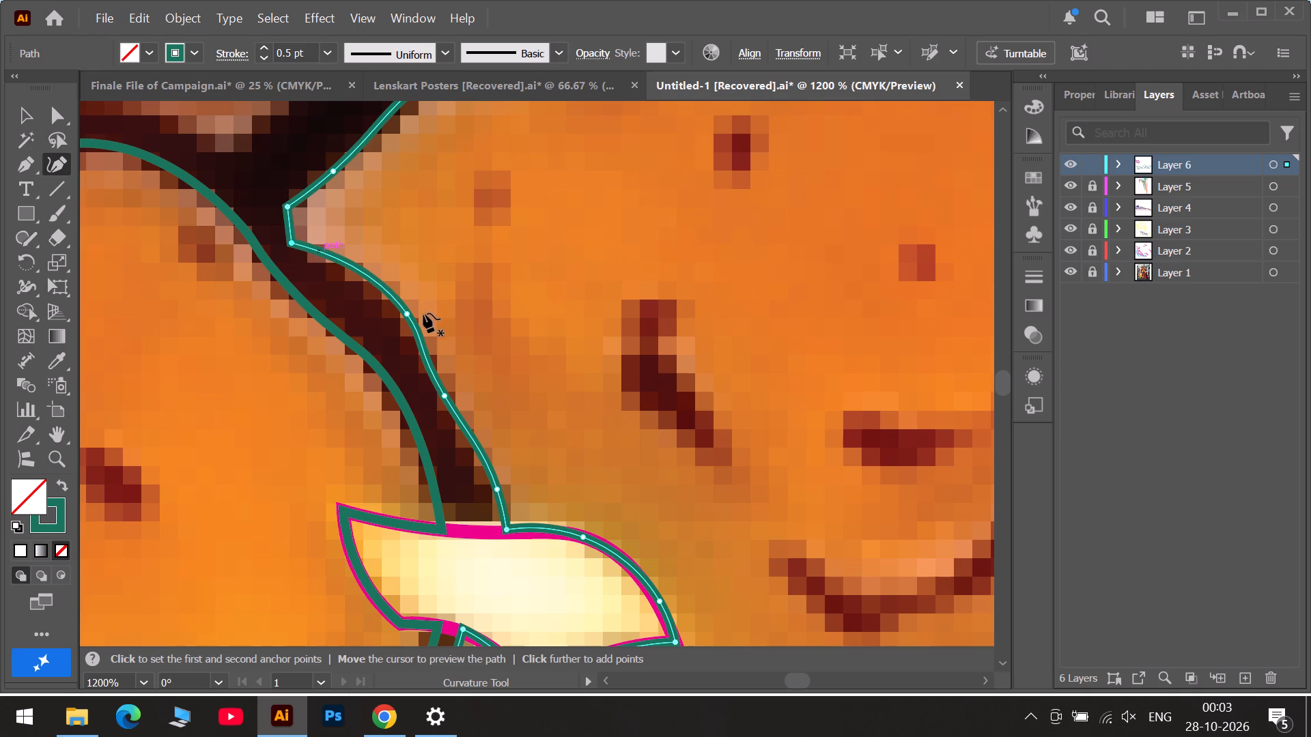
pyautogui.moveTo(405, 310); pyautogui.dragTo(399, 315)
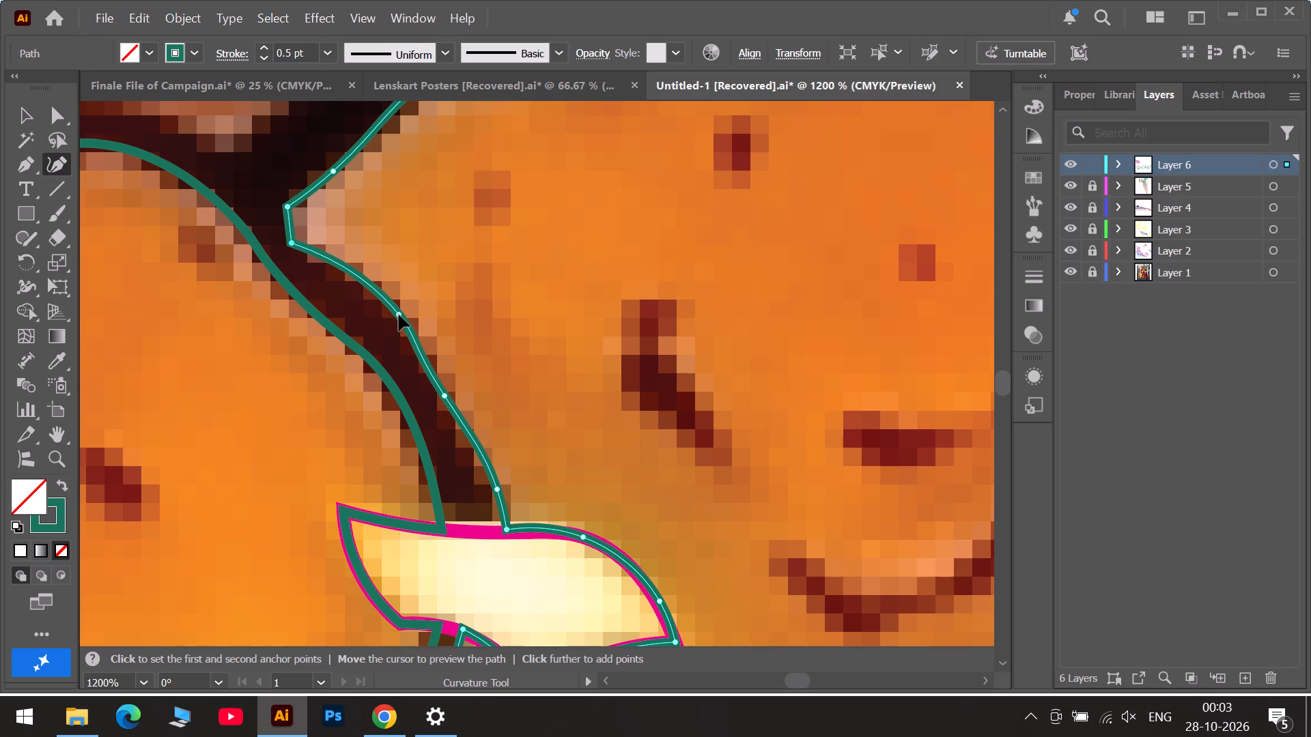
pyautogui.moveTo(399, 315); pyautogui.dragTo(404, 318)
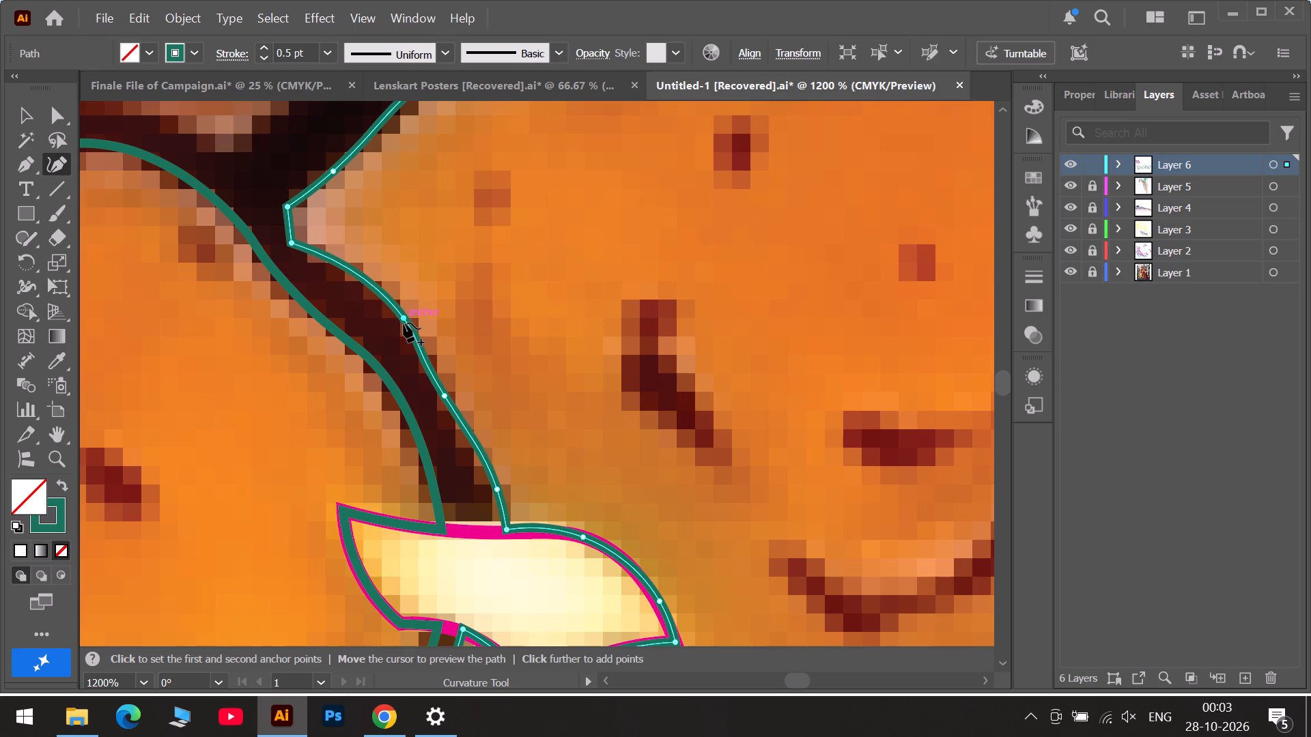
# Leave the Curvature tool for the Selection tool and save the document.
pyautogui.keyDown('alt'); pyautogui.scroll(-5, 404, 323); pyautogui.keyUp('alt')
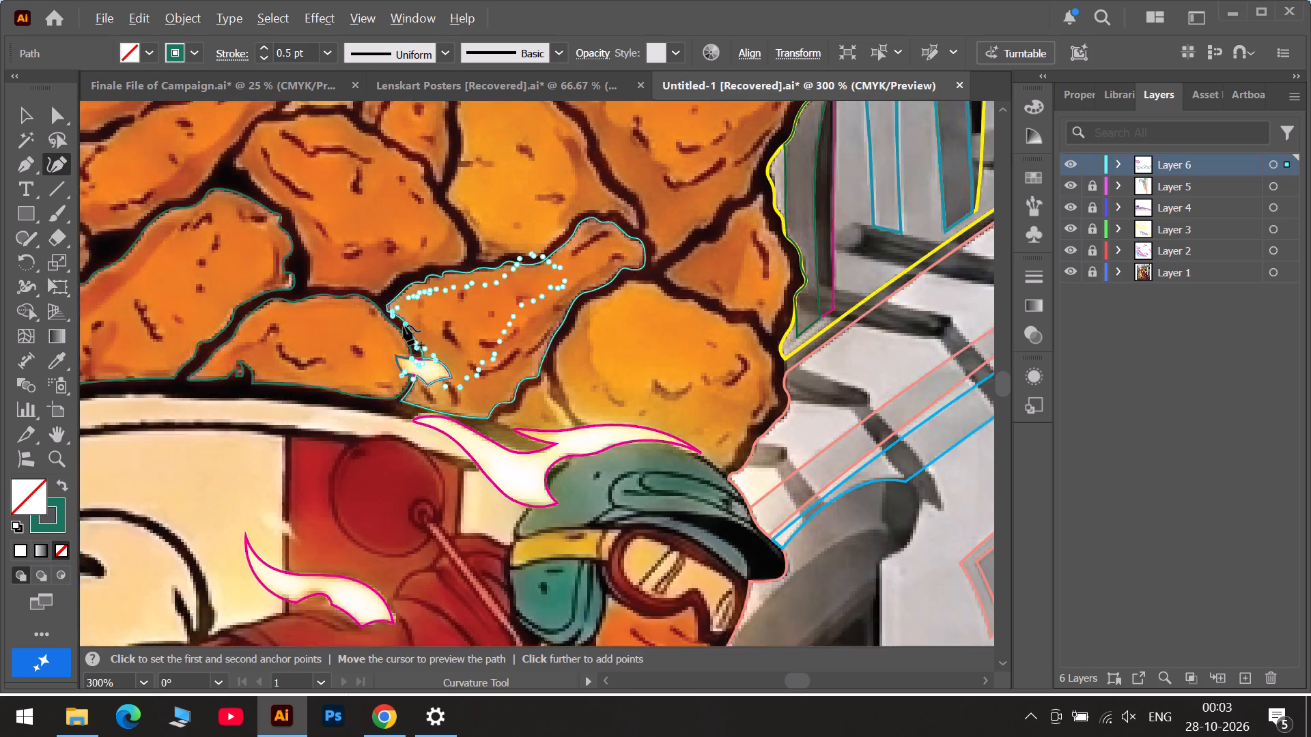
pyautogui.keyDown('alt'); pyautogui.scroll(-1, 404, 326); pyautogui.keyUp('alt')
pyautogui.click(27, 118)
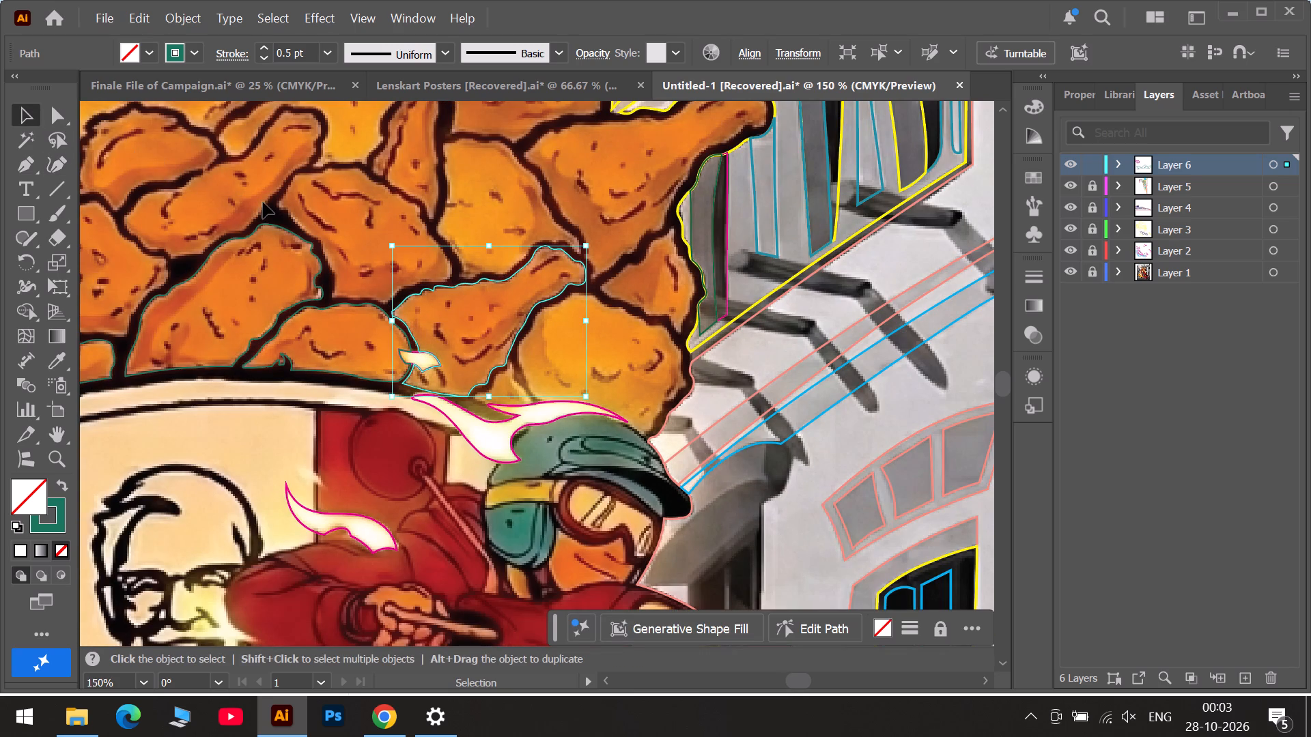
pyautogui.hotkey('ctrl', 's')
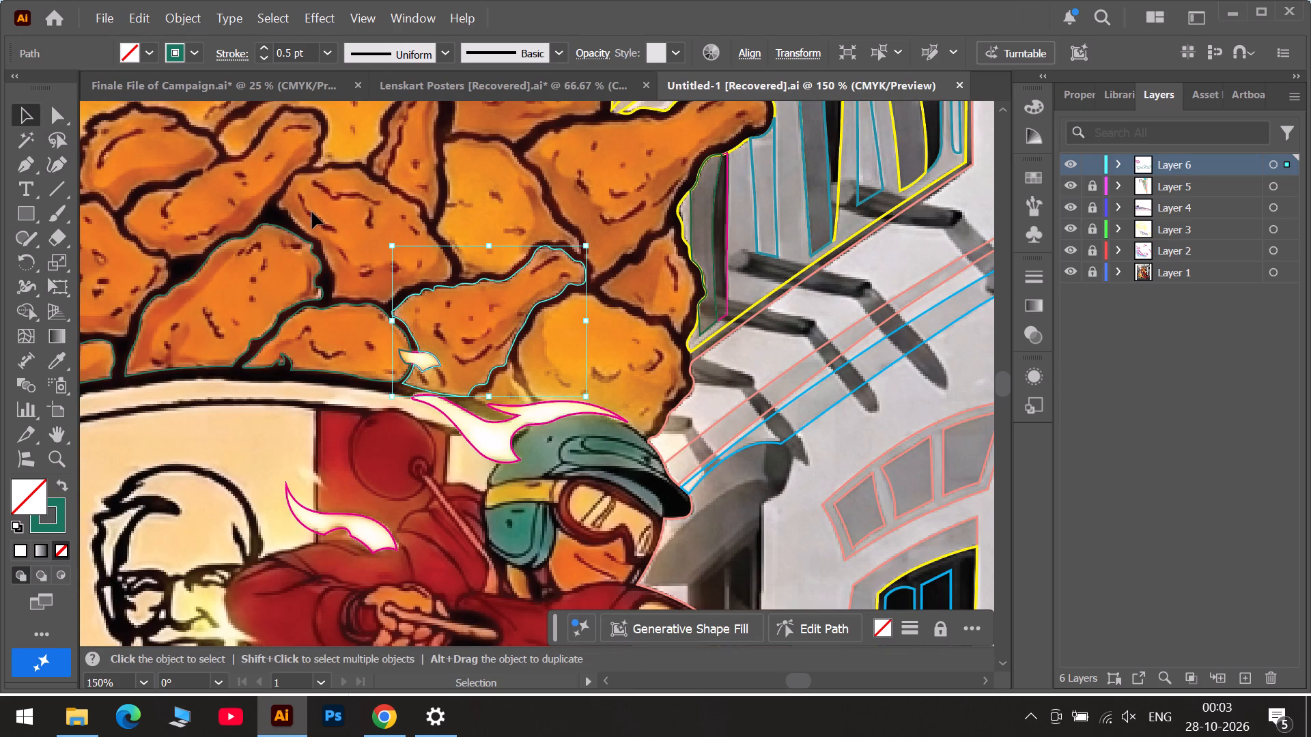
# Show the hidden system tray icons.
pyautogui.keyDown('alt'); pyautogui.scroll(-2, 312, 212); pyautogui.keyUp('alt')
pyautogui.scroll(4, 317, 216)
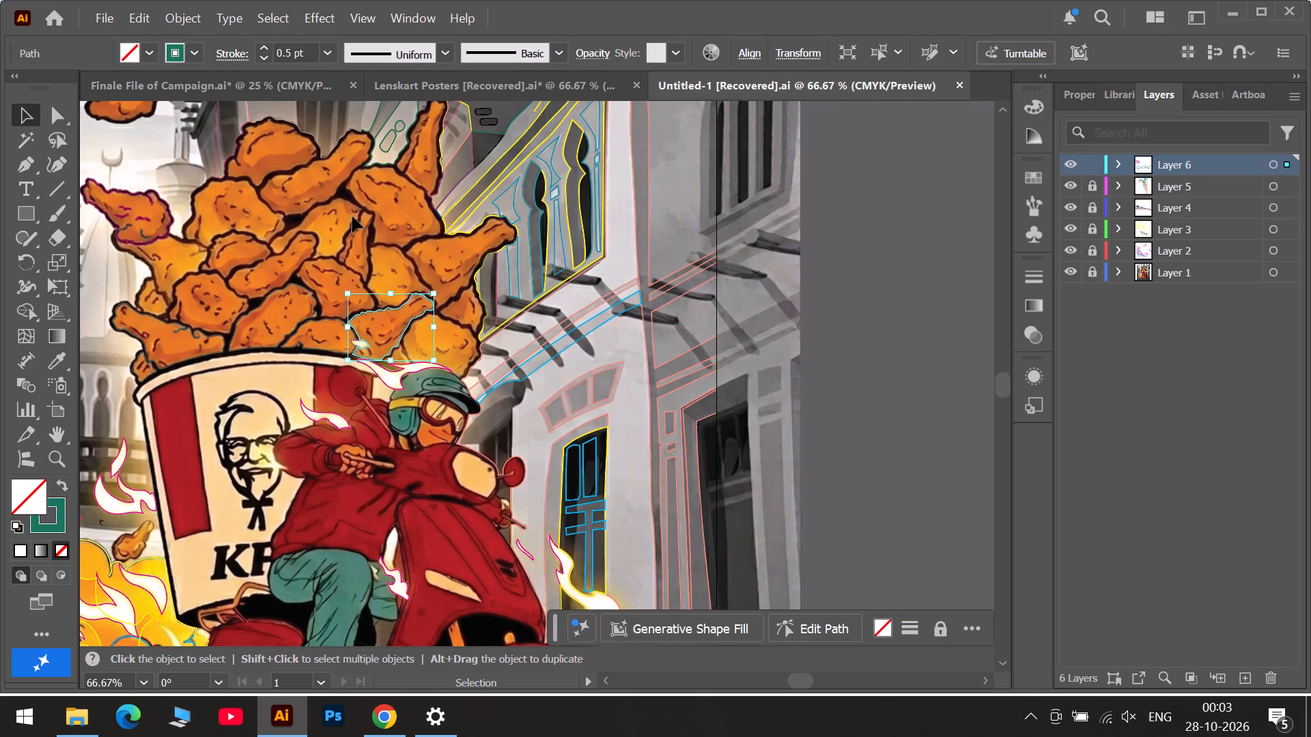
pyautogui.click(1030, 712)
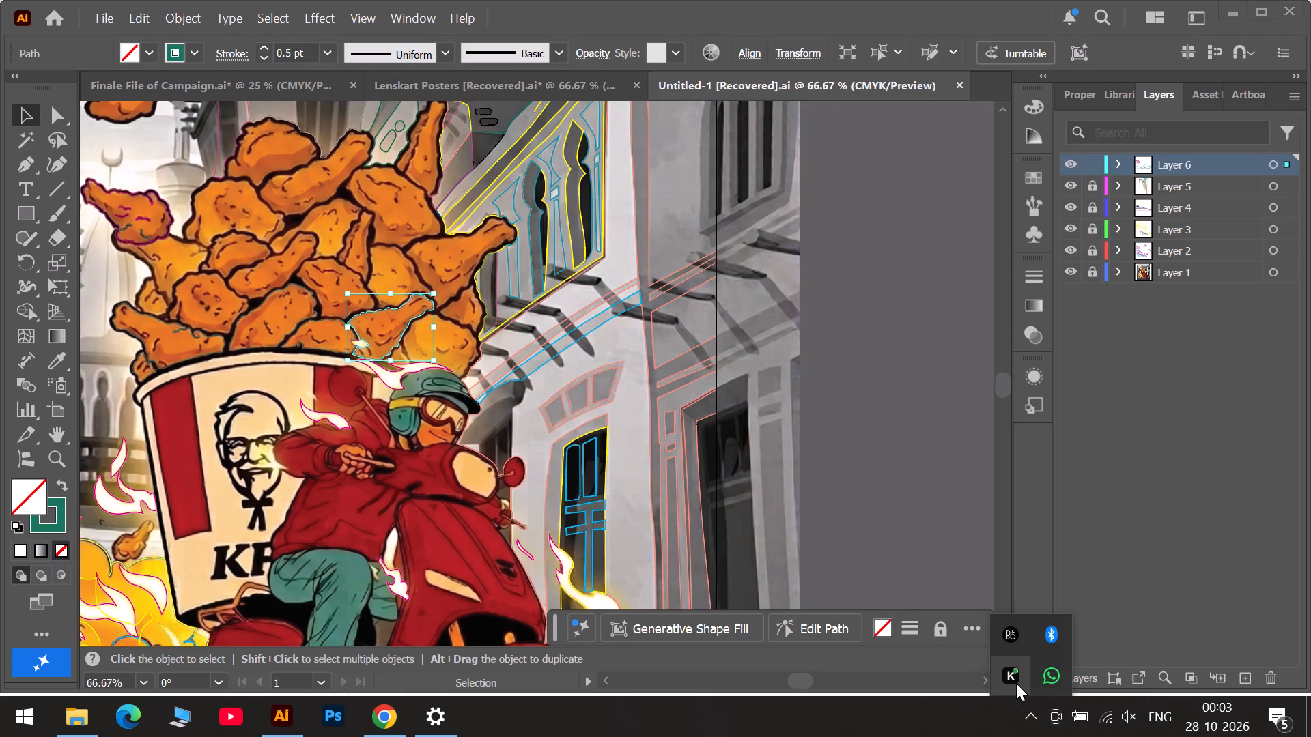